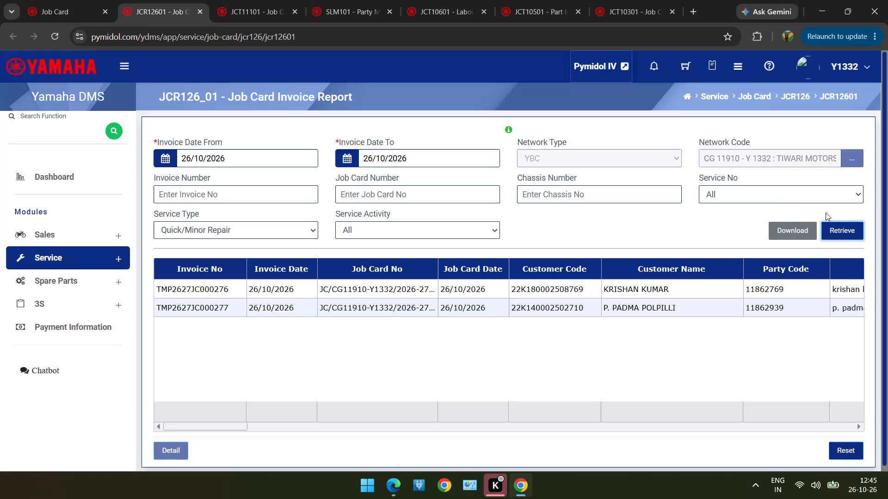
Switch from the Job Card Invoice Report to the Job Card Invoice page and check its job card number lookup.
left_click(265, 15)
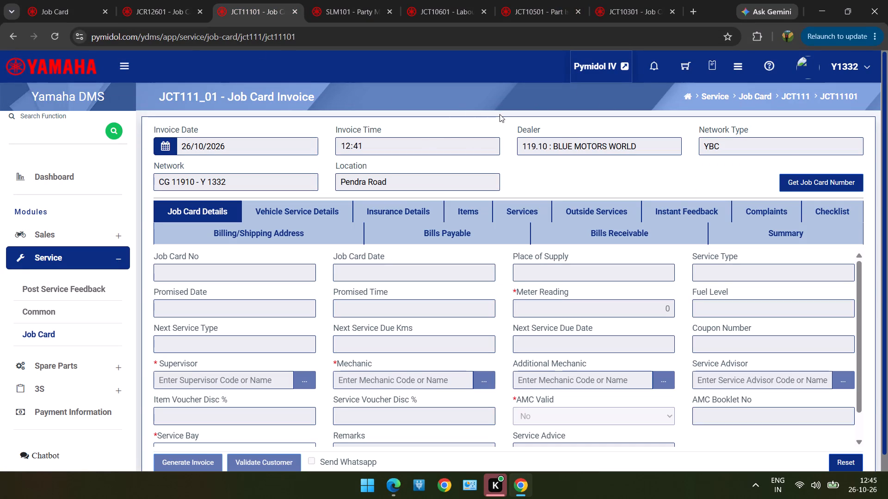
left_click(177, 12)
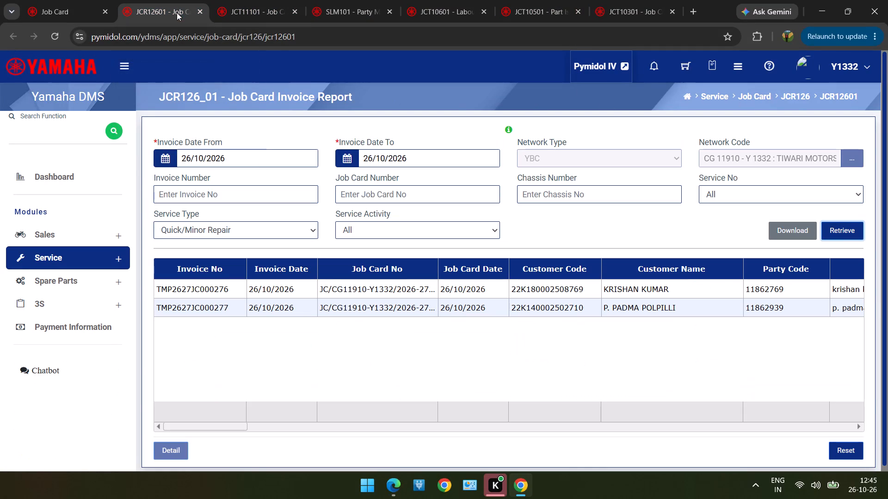
left_click(249, 12)
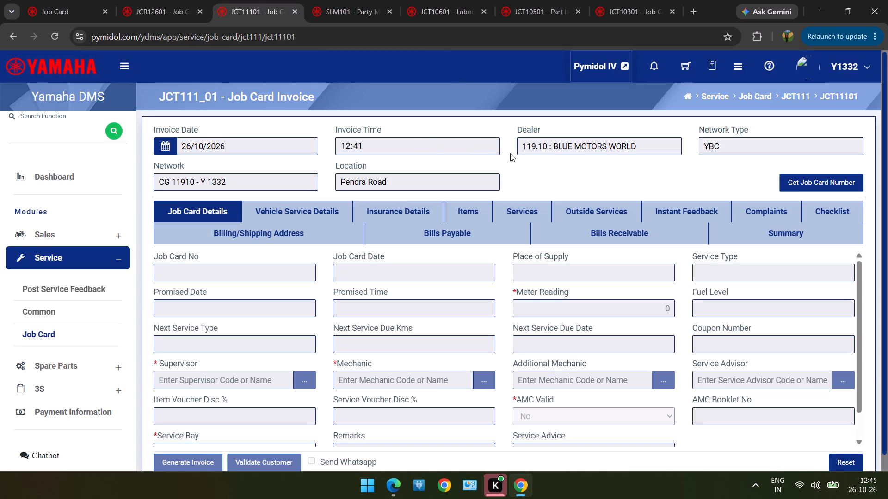
left_click(805, 180)
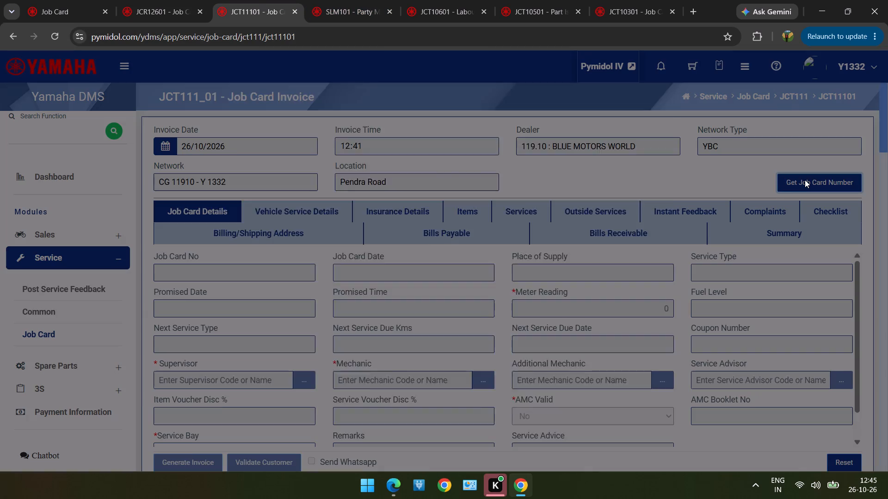
left_click(662, 97)
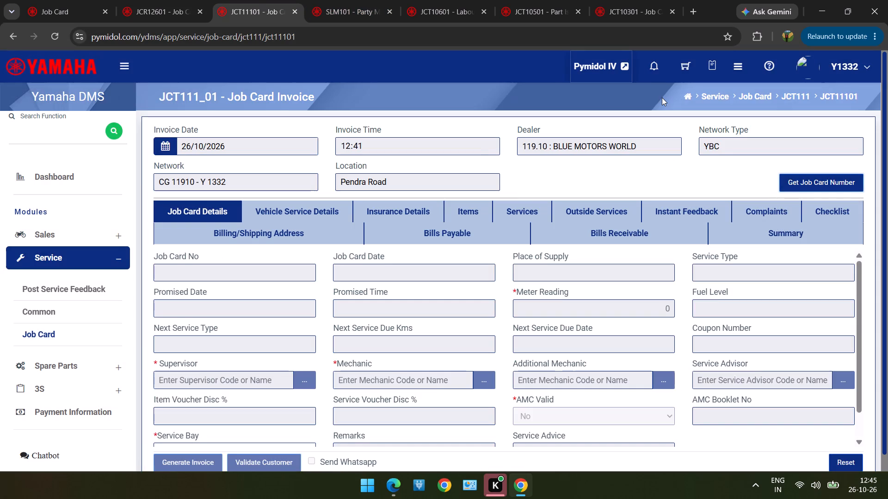
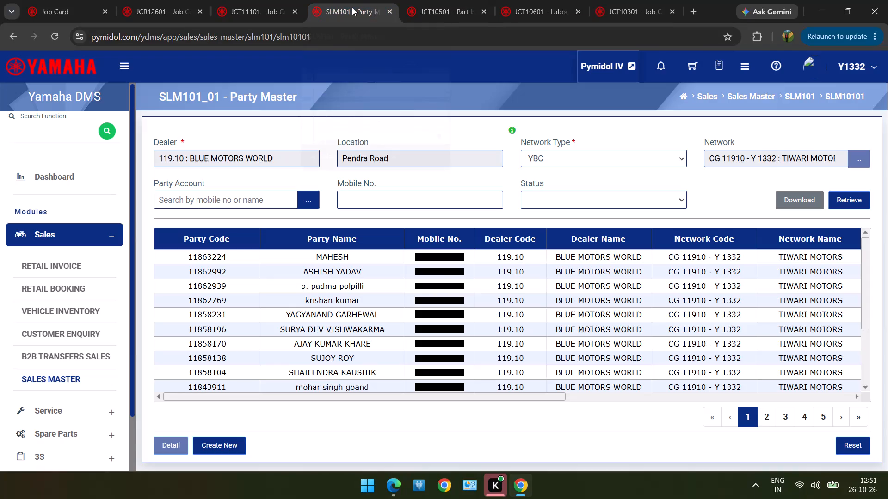
Bring up the JCT10601 Labour Performed page and move its browser tab ahead of the JCT10501 tab.
left_click(536, 12)
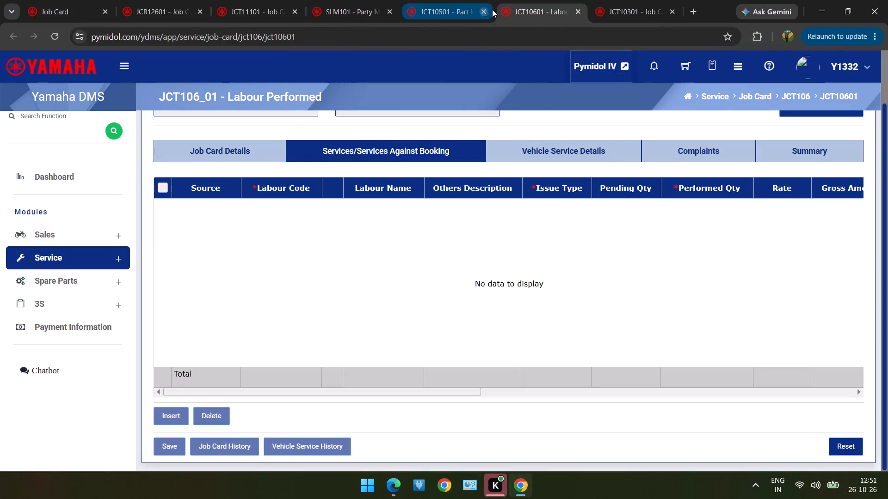
left_click_drag(526, 10, 462, 3)
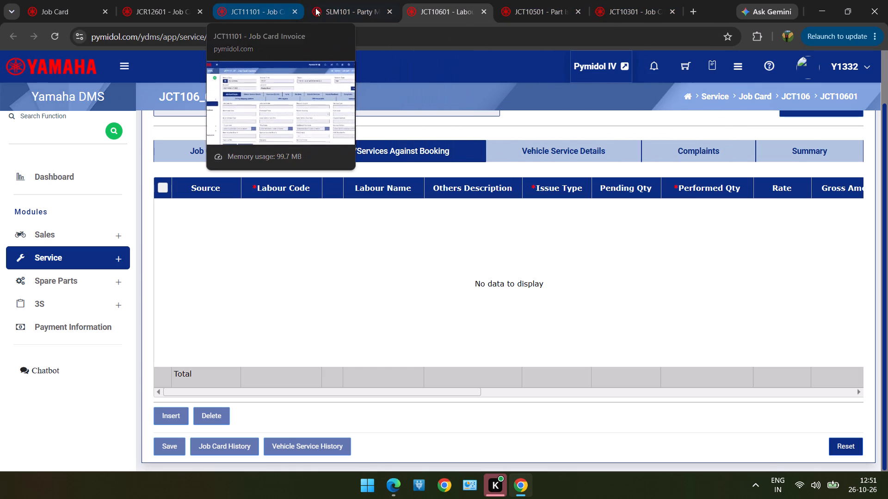
Start a new Party Master record, enter the customer's name and mobile number, copy the number, and set Assessee Type to Unregistered.
left_click(358, 7)
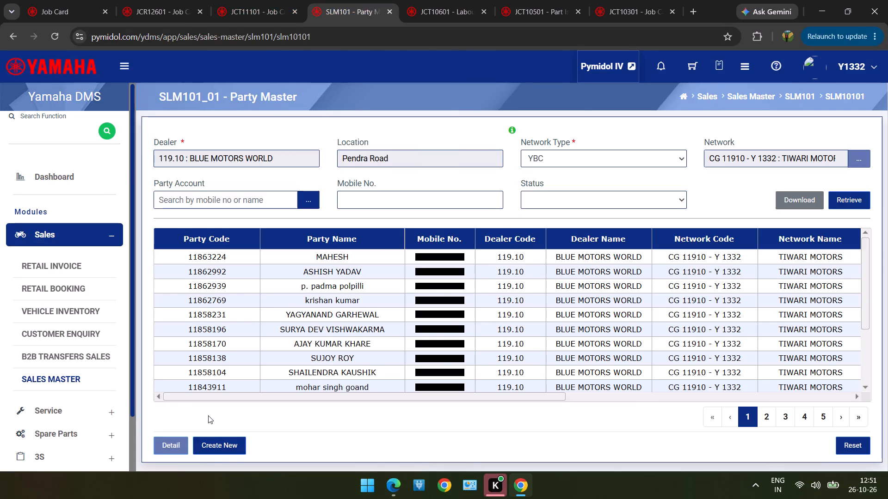
left_click(210, 450)
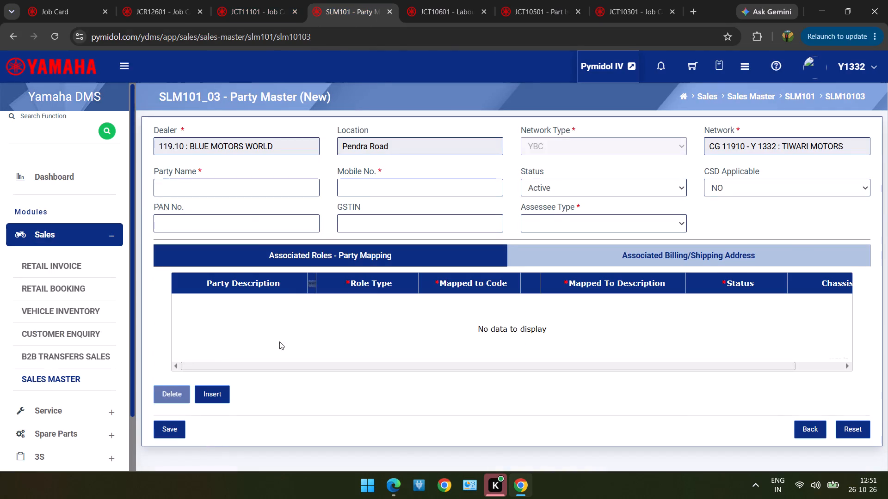
left_click(244, 190)
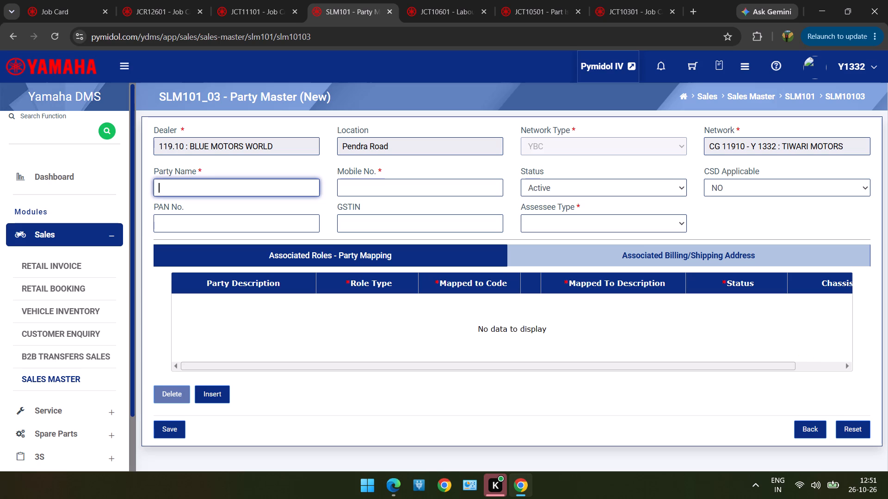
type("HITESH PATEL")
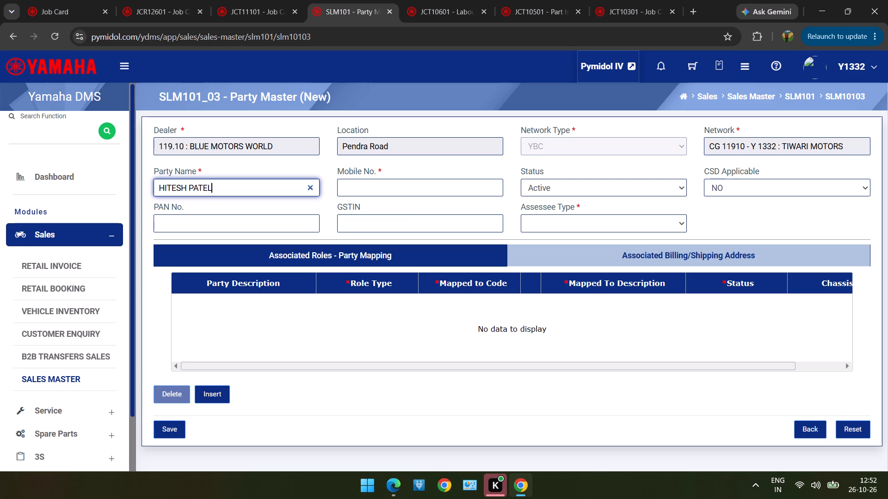
left_click(408, 187)
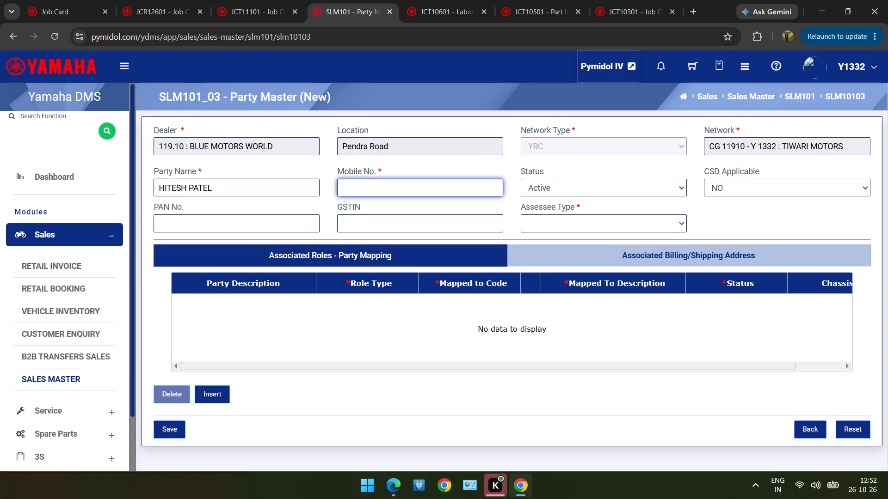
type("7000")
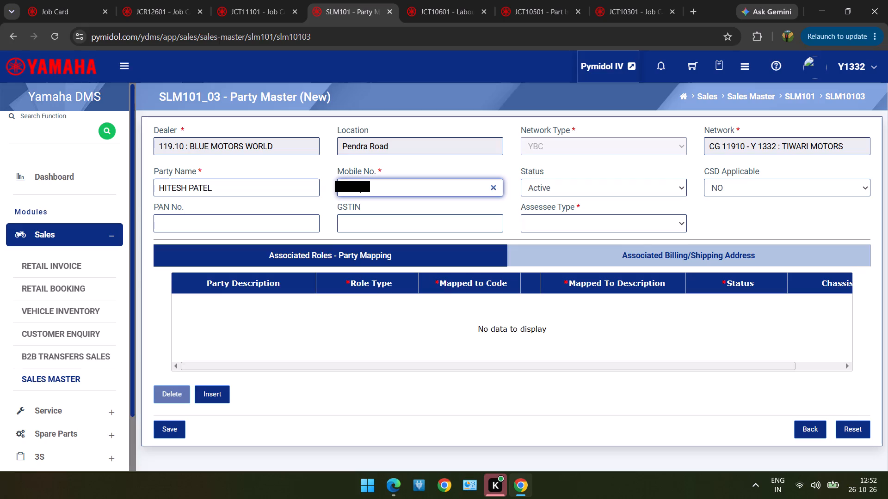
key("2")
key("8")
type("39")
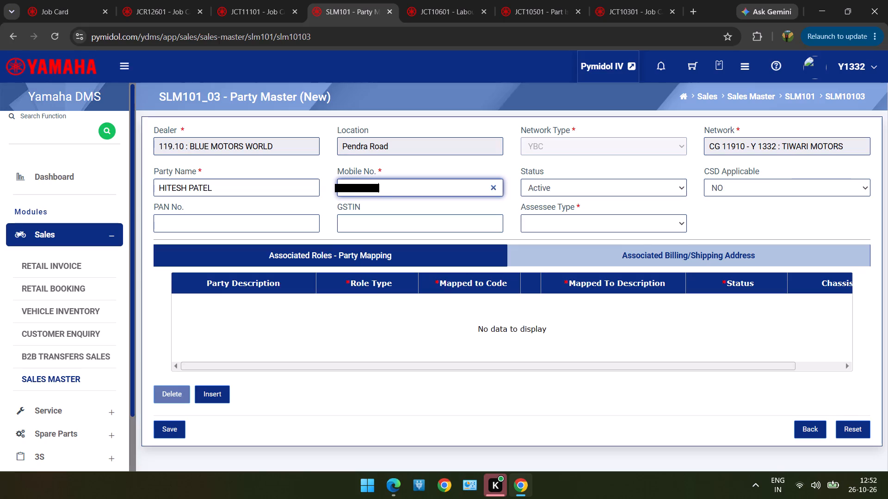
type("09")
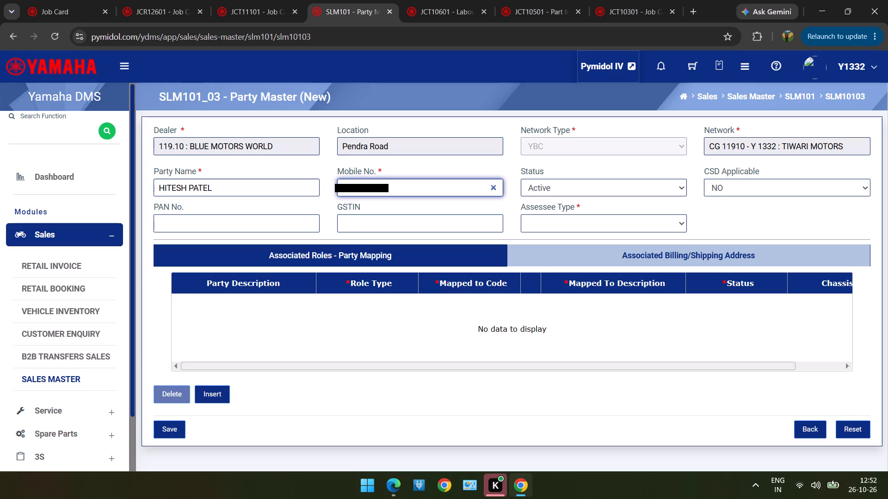
double_click(408, 187)
key("ctrl+c")
left_click(565, 222)
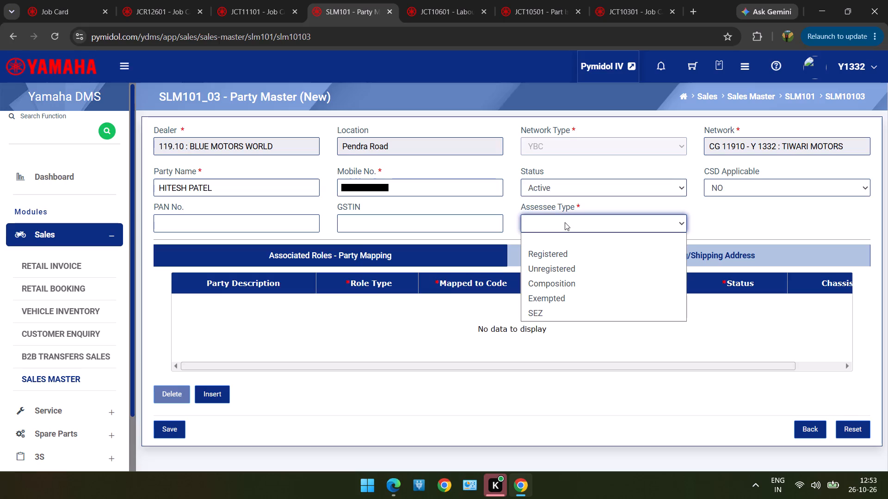
left_click(562, 271)
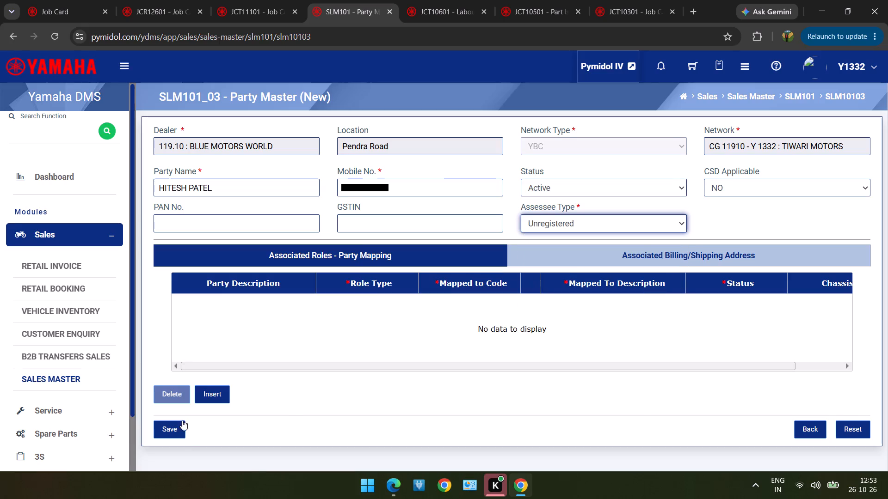
Add a Vehicle Retail Customer role row and map it to the retail customer found by the copied mobile number.
left_click(210, 389)
double_click(398, 295)
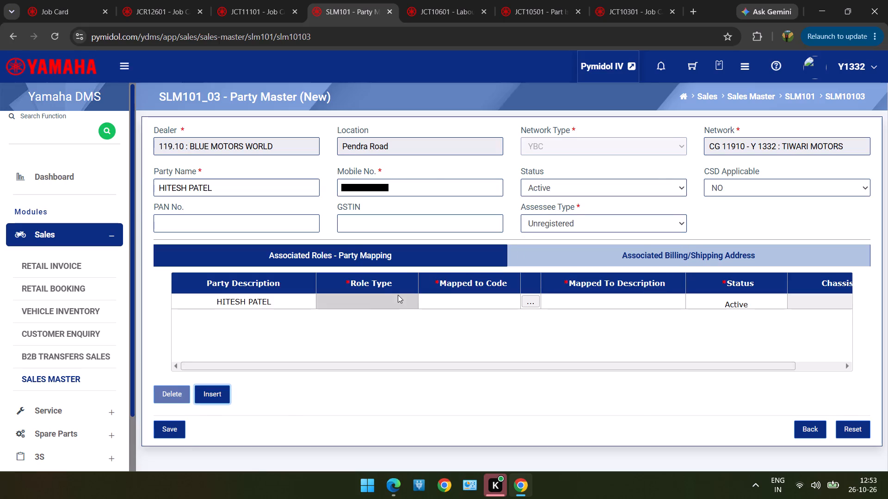
left_click(395, 300)
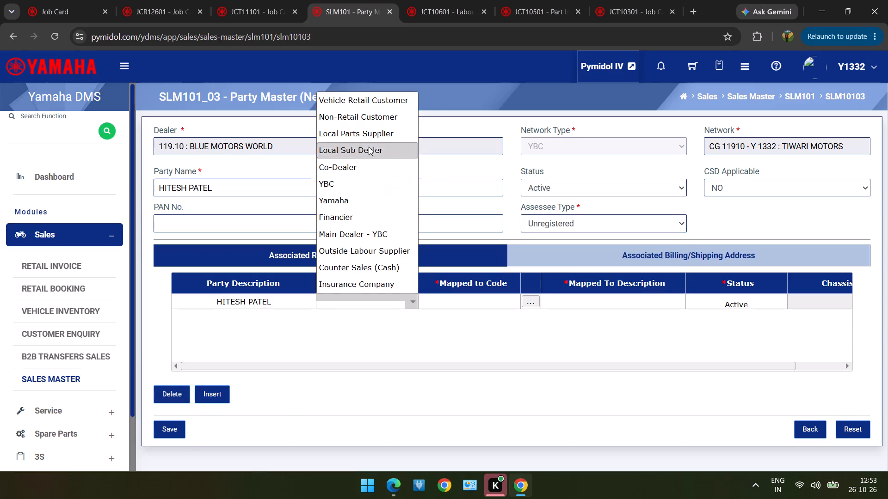
left_click(367, 102)
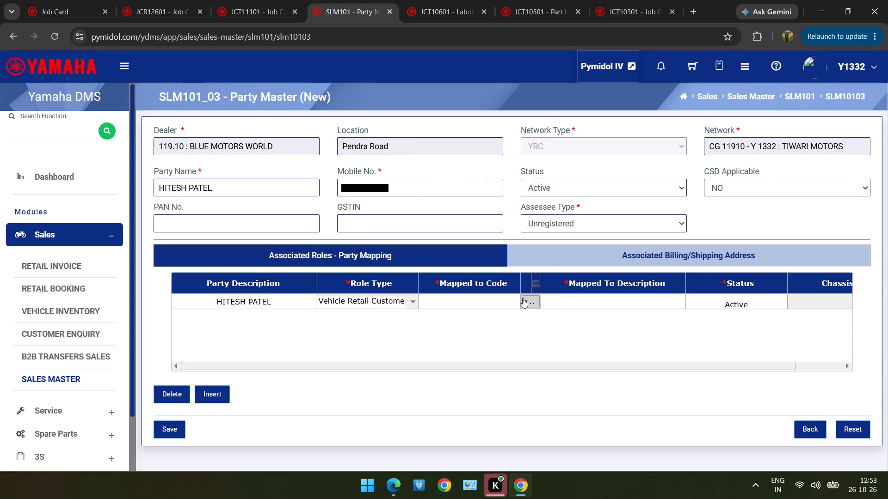
left_click(524, 302)
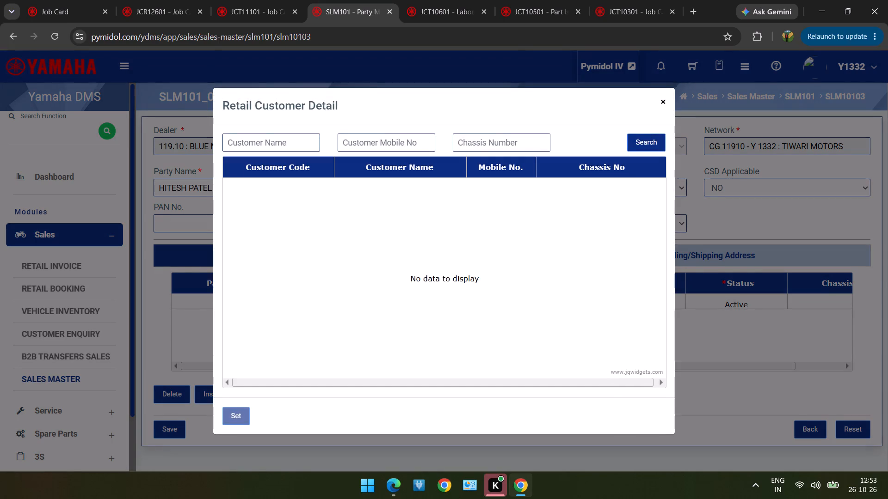
left_click(389, 144)
key("ctrl+v")
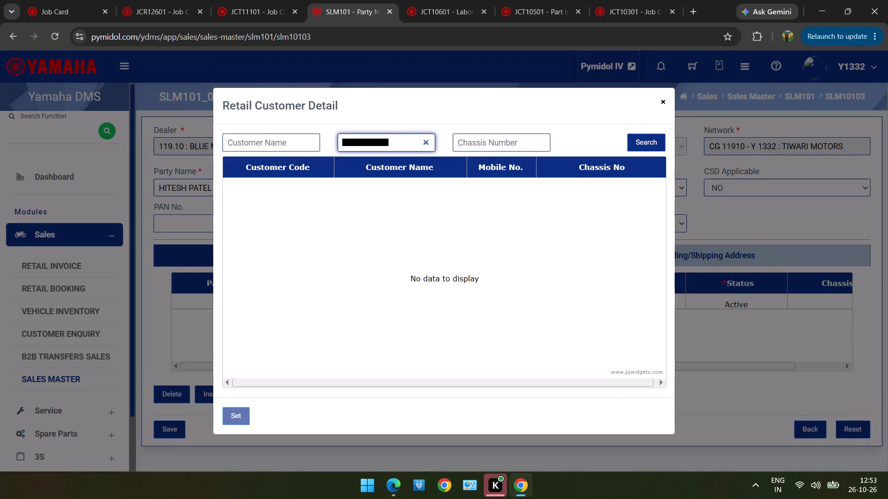
left_click(660, 143)
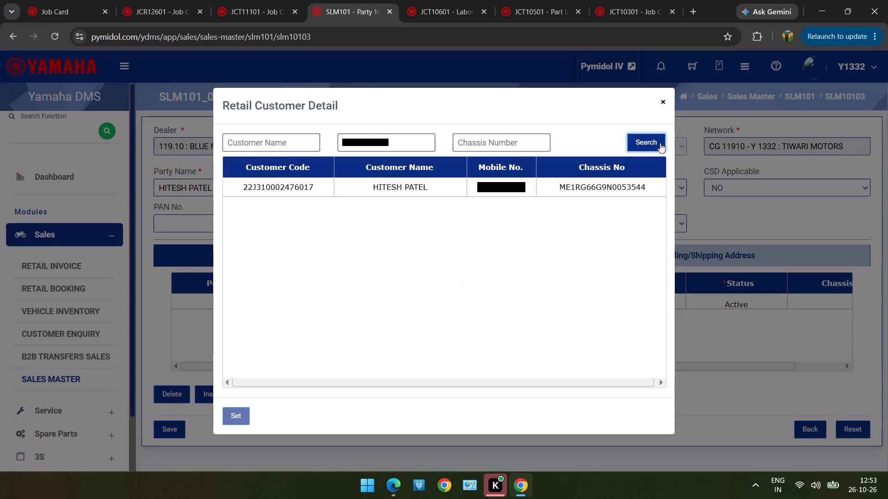
double_click(472, 183)
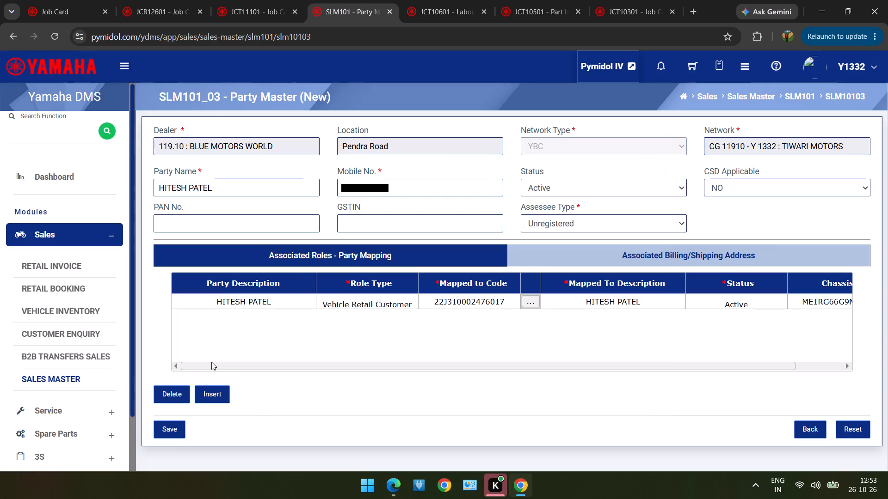
Save the new party record and return to the Party Master list.
left_click(160, 432)
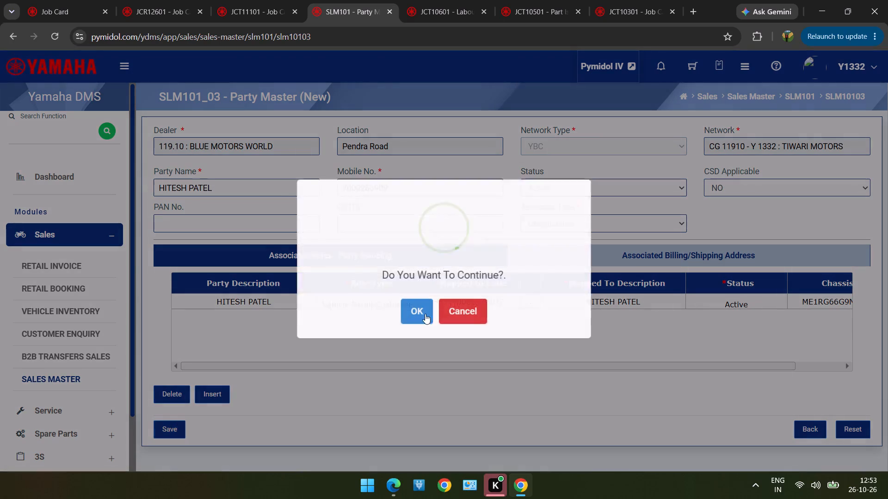
left_click(406, 316)
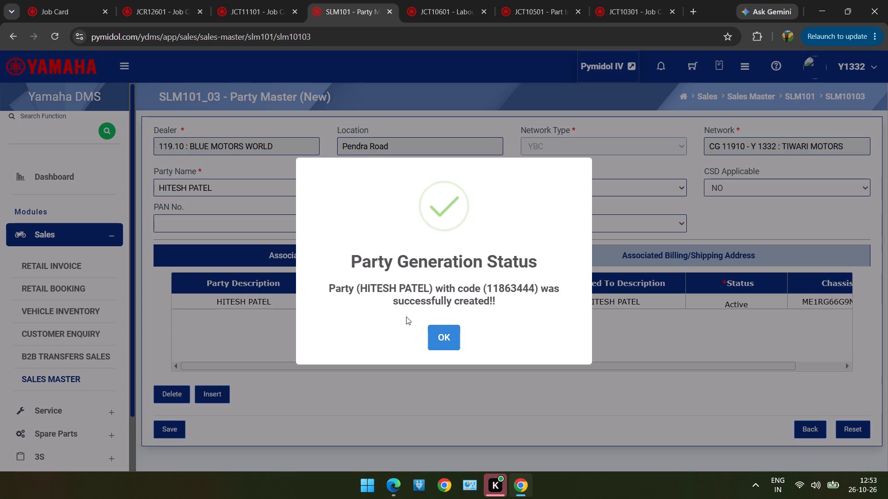
left_click(447, 340)
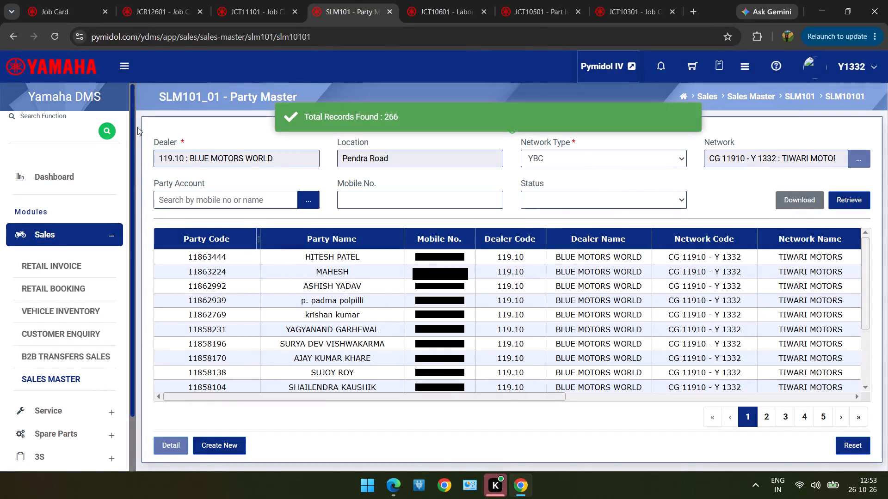
left_click(247, 19)
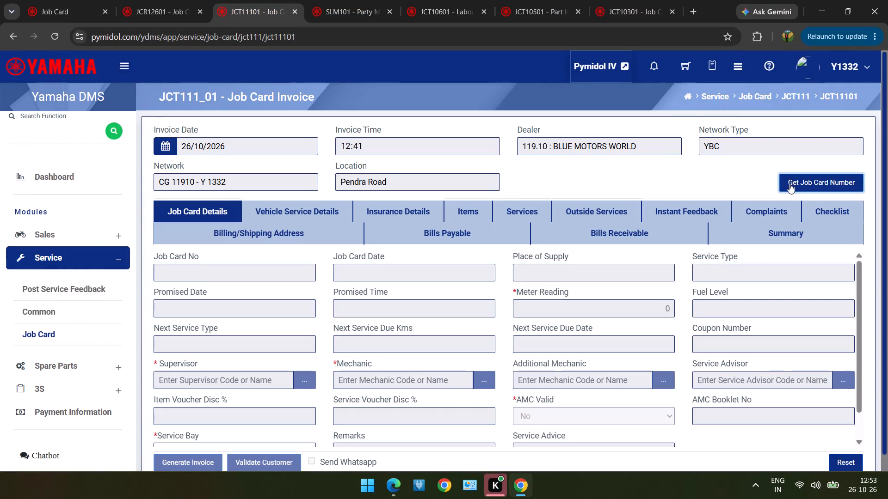
left_click(792, 183)
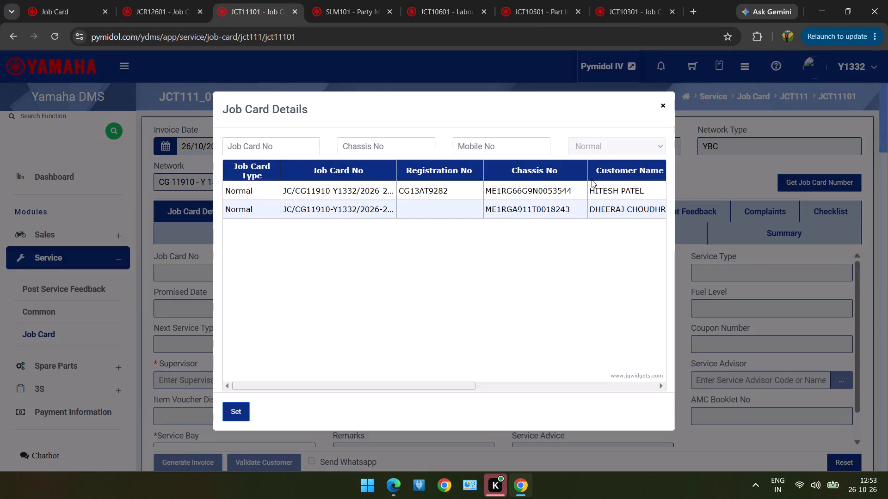
left_click(597, 188)
double_click(597, 188)
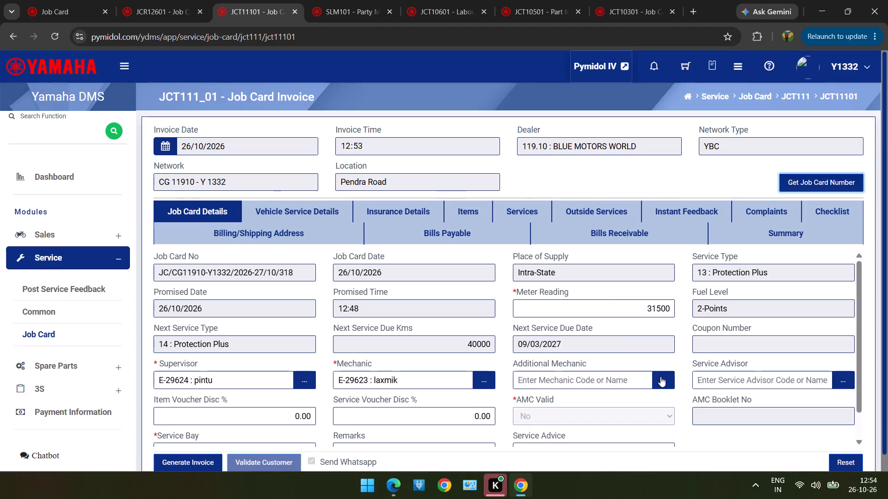
left_click(660, 377)
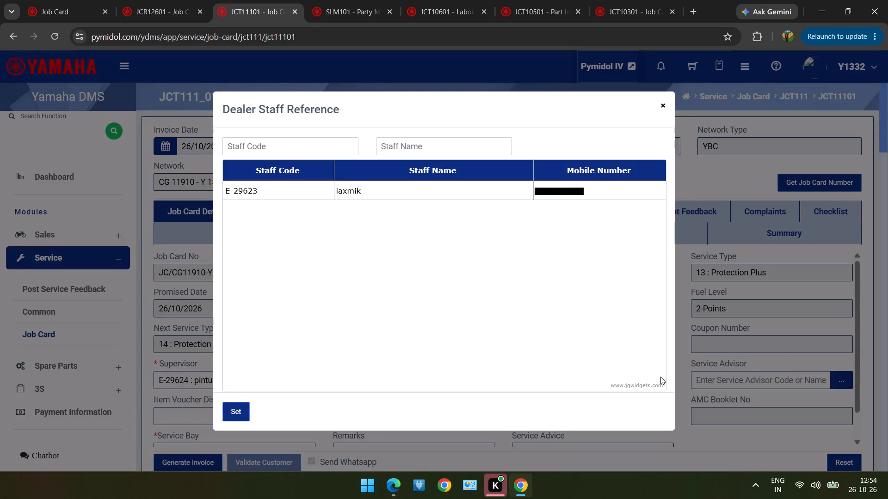
double_click(425, 195)
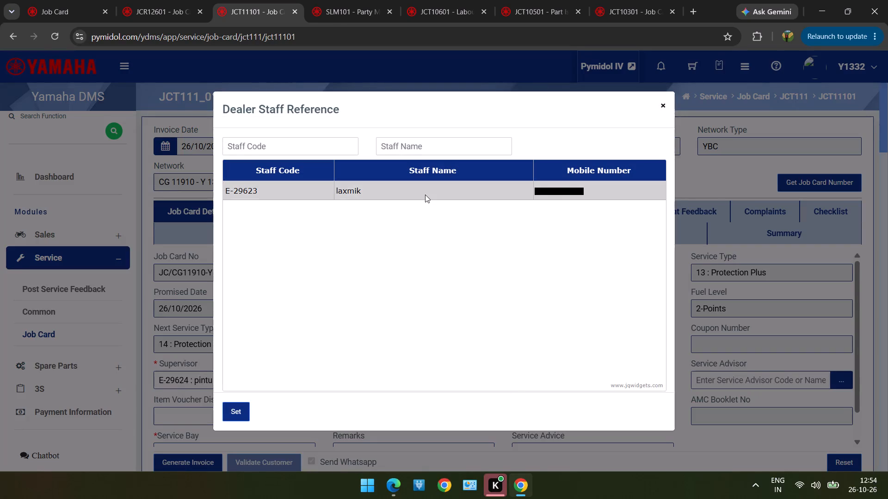
scroll(628, 346, "down", 3)
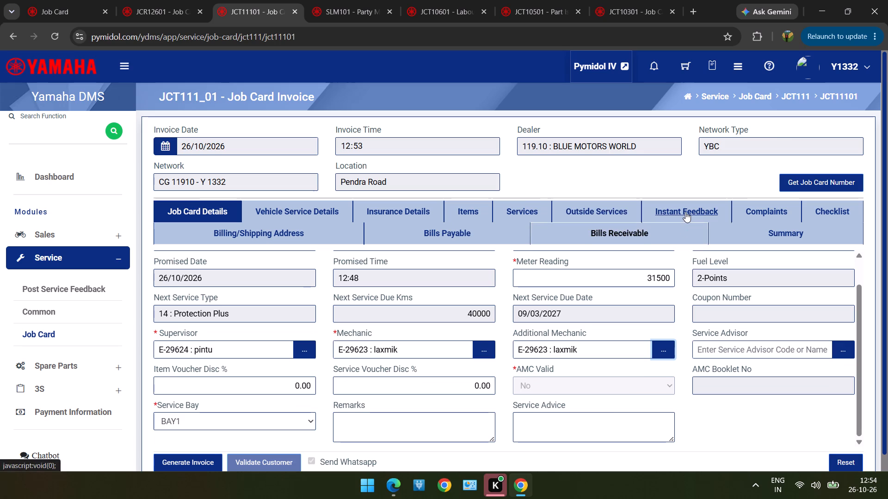
In the invoice's Instant Feedback, answer the Delivery on time question with Yes.
left_click(685, 212)
left_click(345, 279)
left_click_drag(345, 279, 341, 307)
double_click(342, 292)
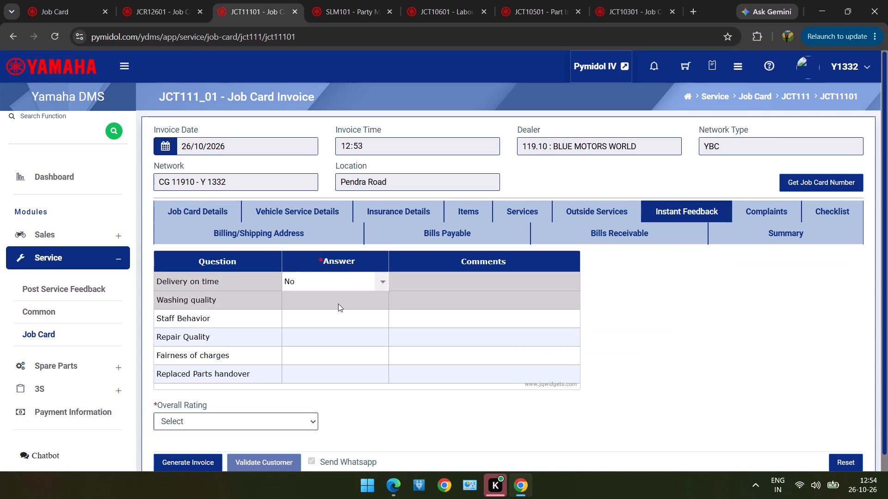
triple_click(336, 301)
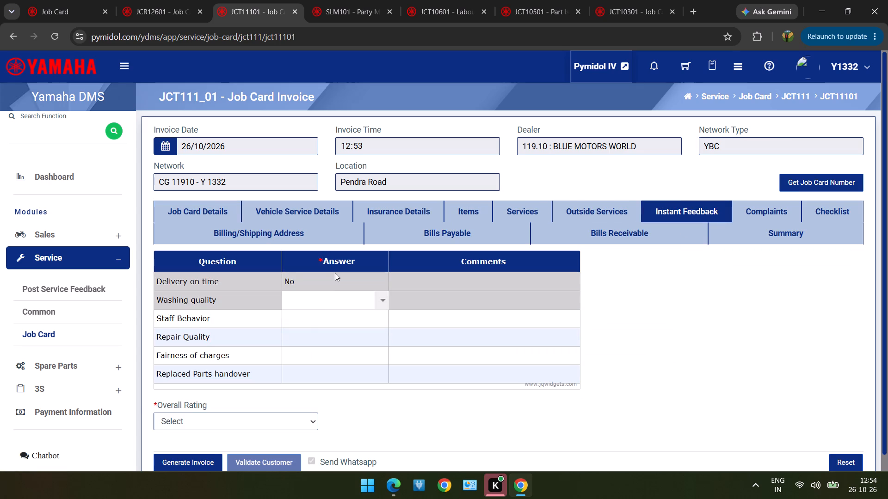
double_click(335, 273)
left_click(322, 304)
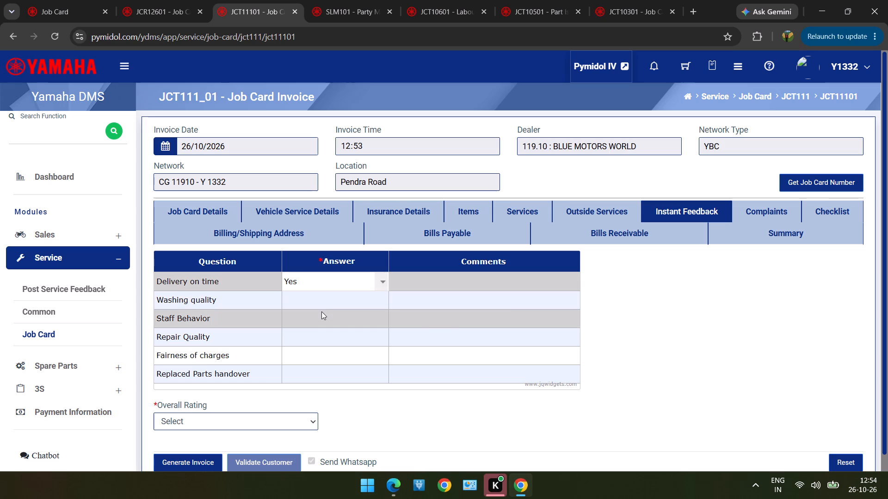
Answer Ok for the Washing quality, Staff Behavior, Repair Quality and Fairness of charges feedback questions.
double_click(321, 307)
left_click(319, 316)
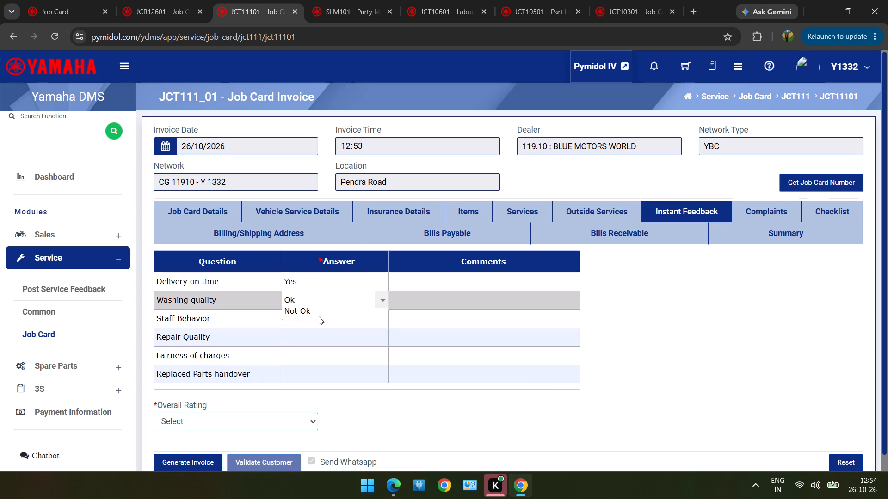
double_click(319, 319)
left_click(314, 336)
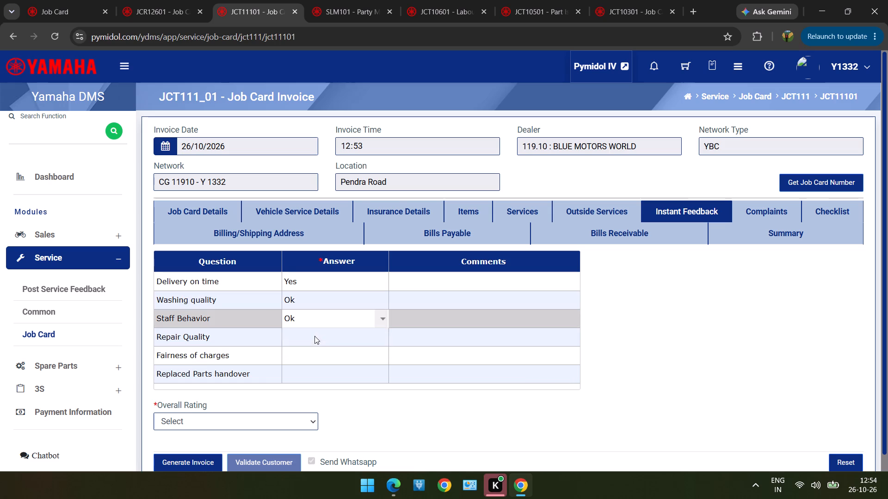
left_click(314, 340)
left_click_drag(314, 340, 311, 357)
left_click(311, 357)
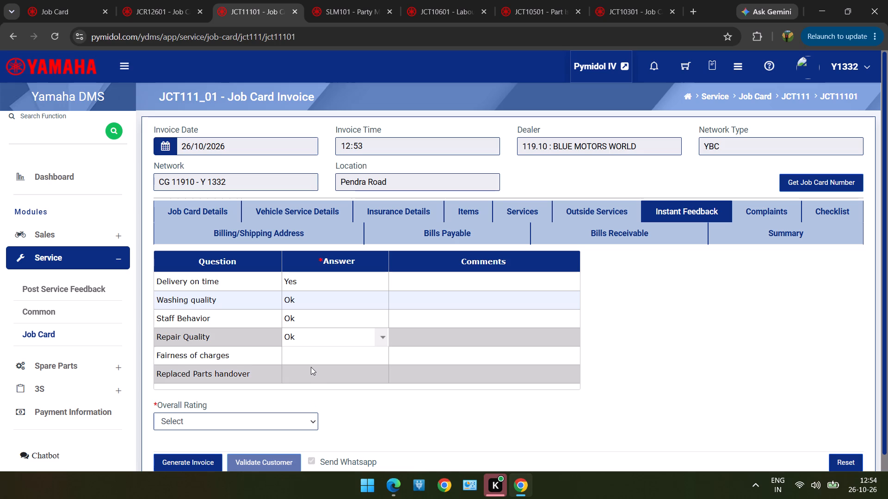
double_click(314, 357)
left_click(309, 376)
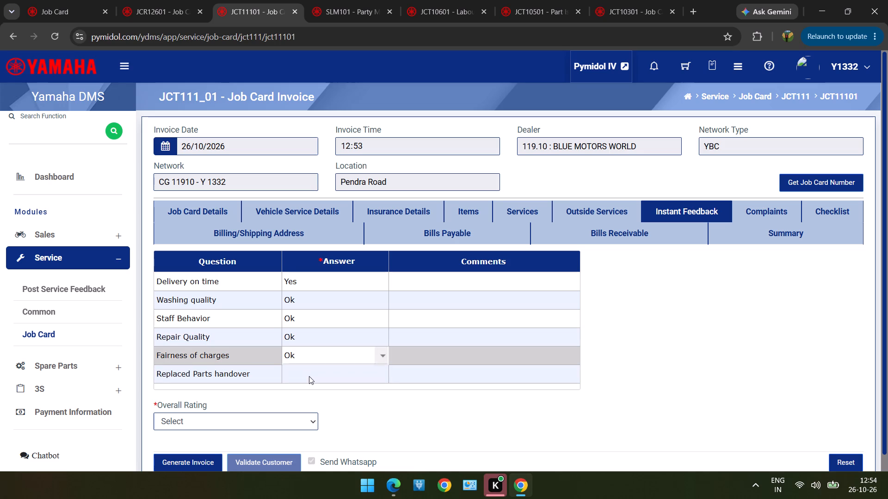
Answer Replaced Parts handover with Yes and set the feedback's Overall Rating to Excellent (5).
double_click(308, 380)
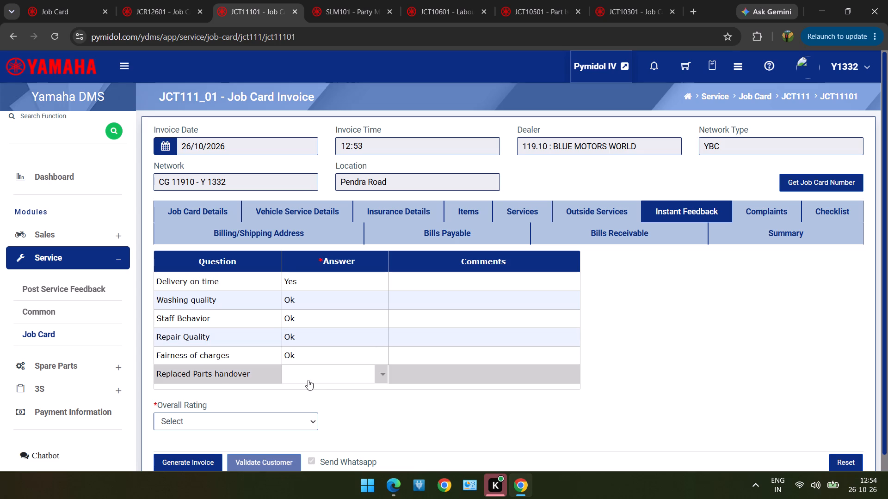
left_click(308, 386)
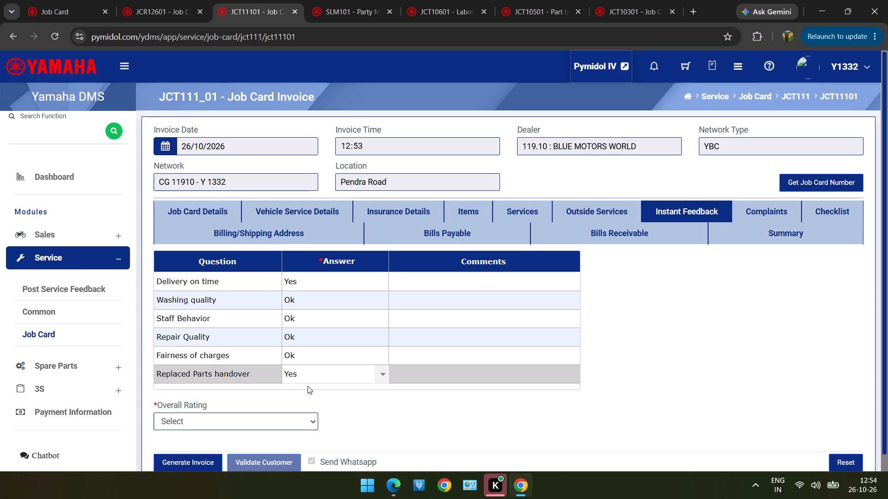
left_click(243, 422)
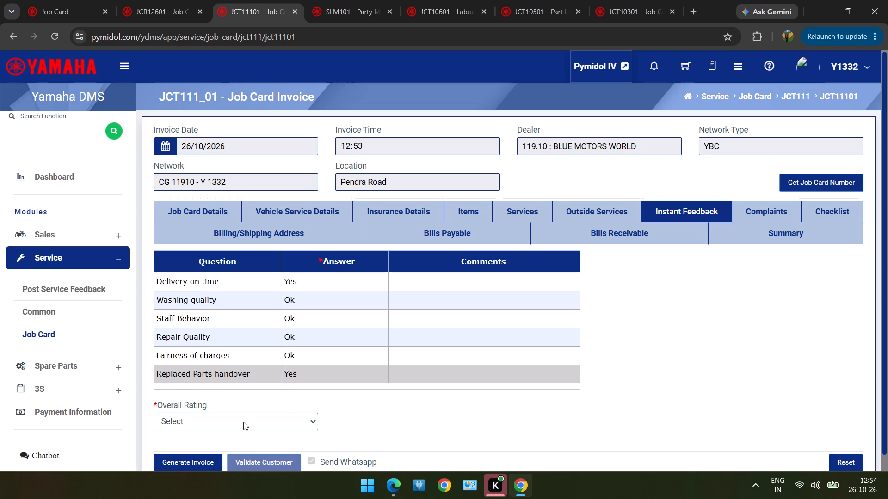
left_click(243, 422)
left_click(213, 407)
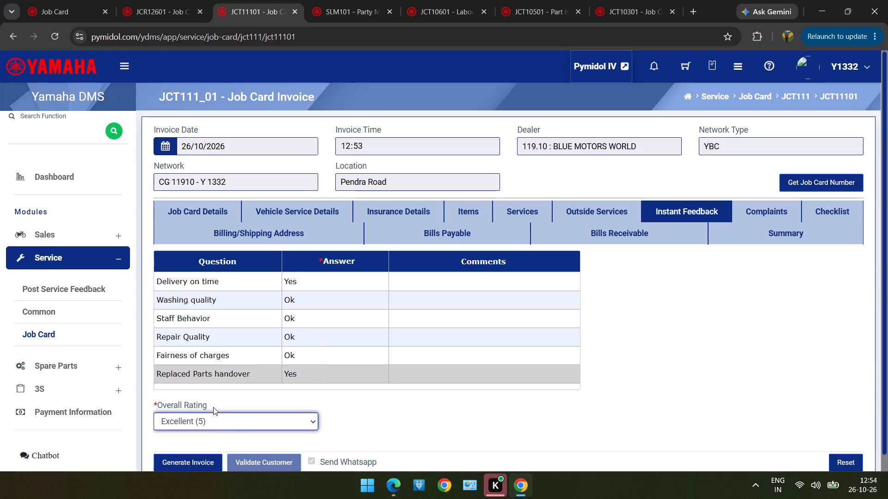
In the invoice's Complaints, set Resolved to Yes for the GENERAL SERVICE complaint.
left_click(755, 214)
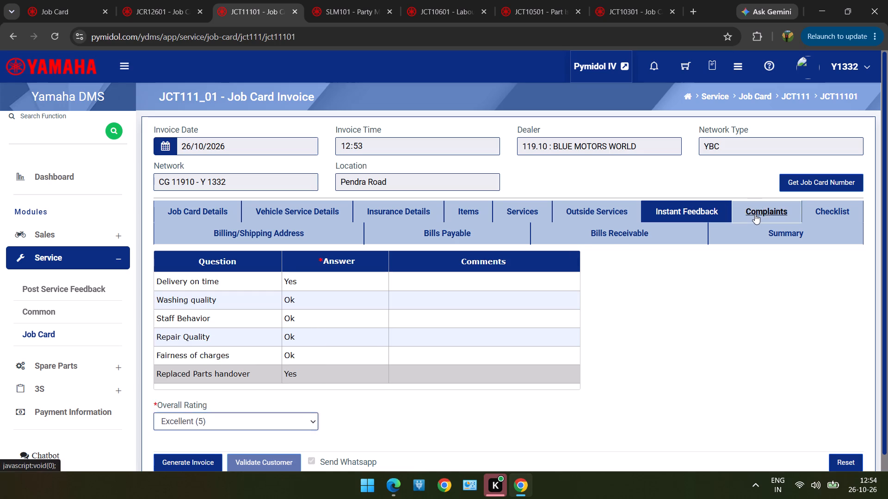
double_click(611, 280)
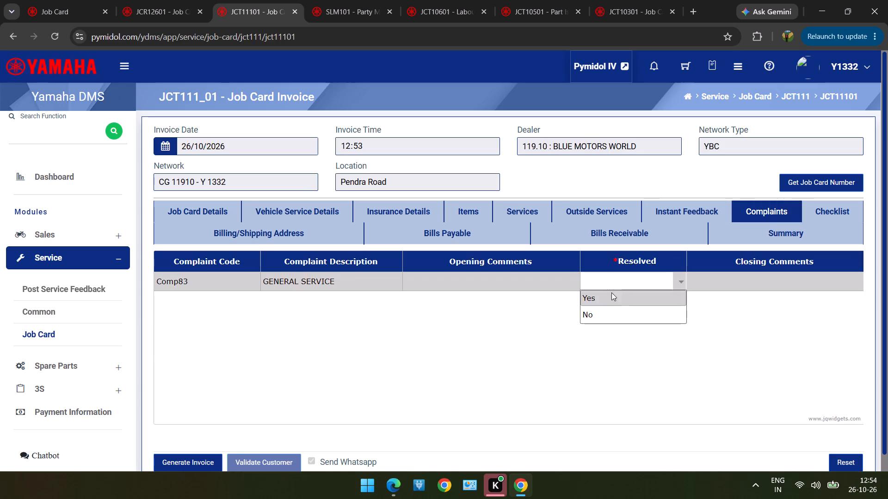
left_click(611, 296)
In the invoice Summary, set the Division Code to 2355 SERVICE from the division reference.
left_click(751, 222)
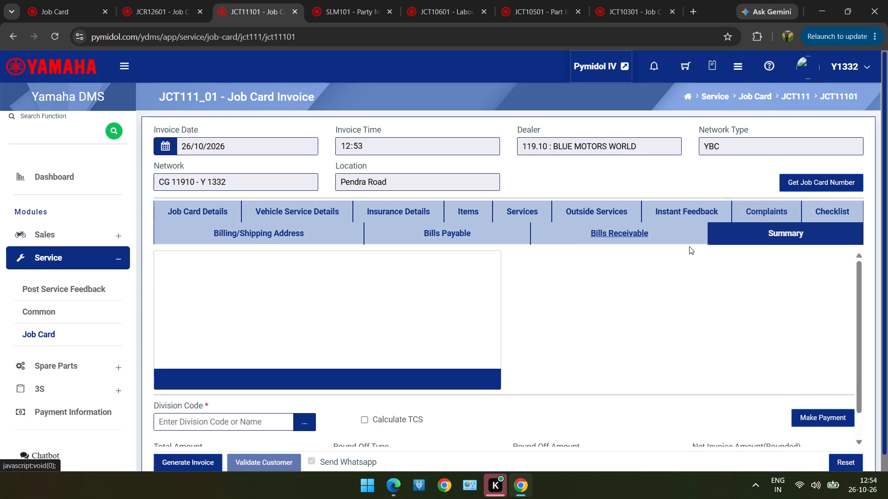
scroll(415, 397, "down", 2)
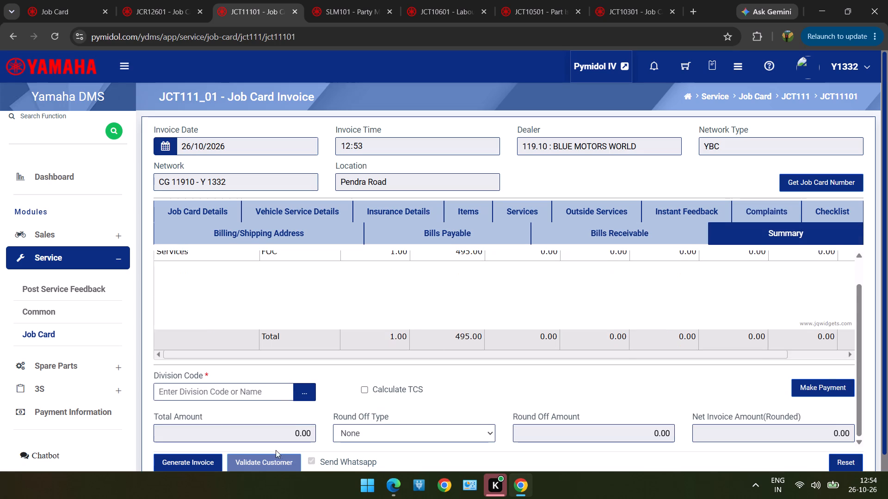
left_click(300, 396)
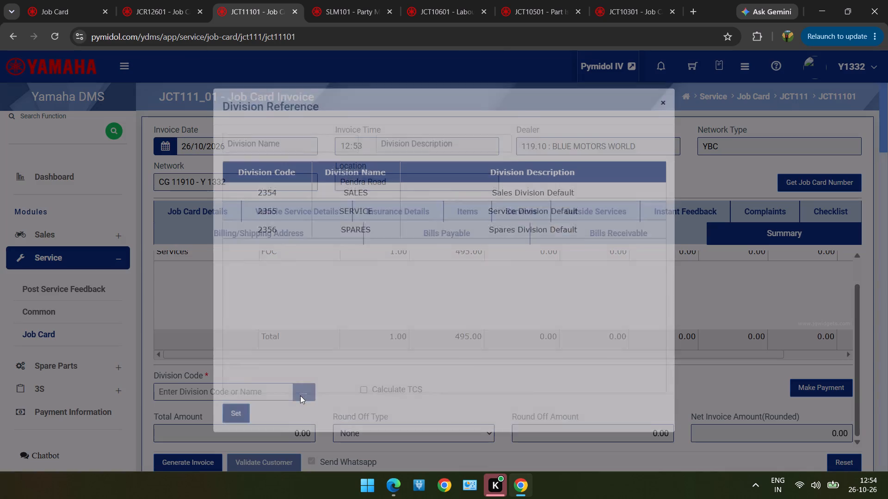
double_click(402, 203)
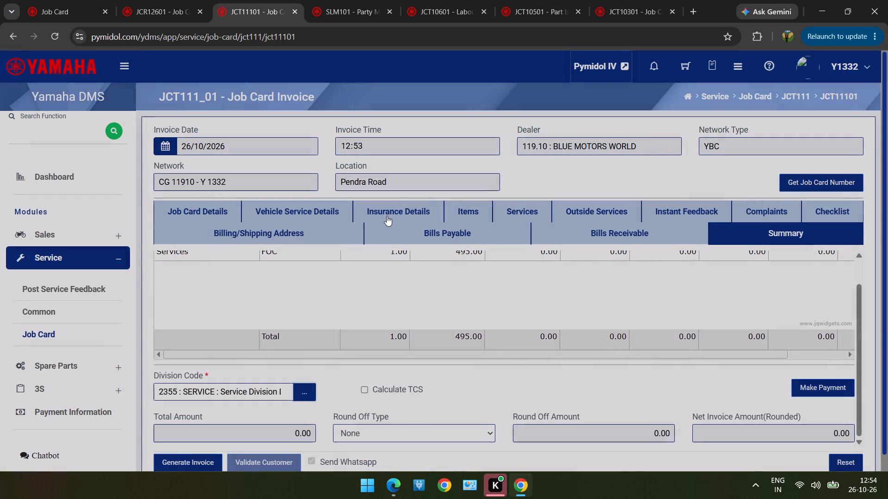
Generate the job card invoice and confirm that it should proceed.
scroll(246, 381, "down", 1)
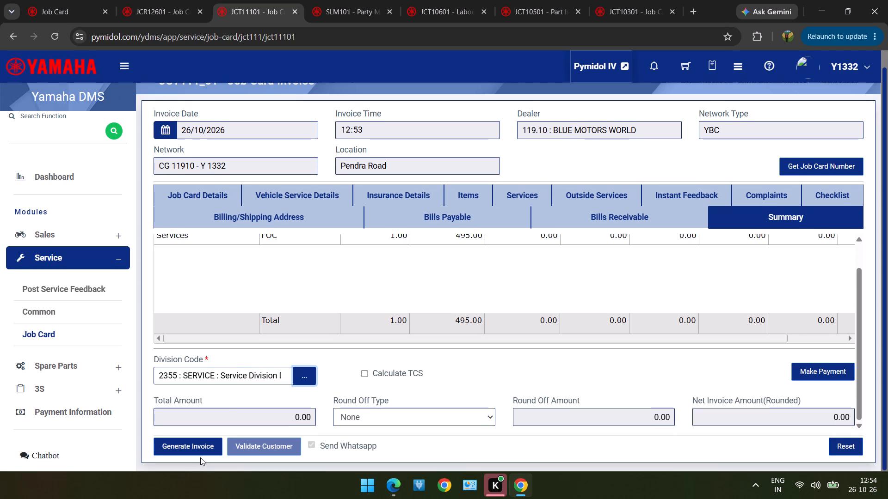
left_click_drag(200, 457, 201, 445)
left_click(201, 445)
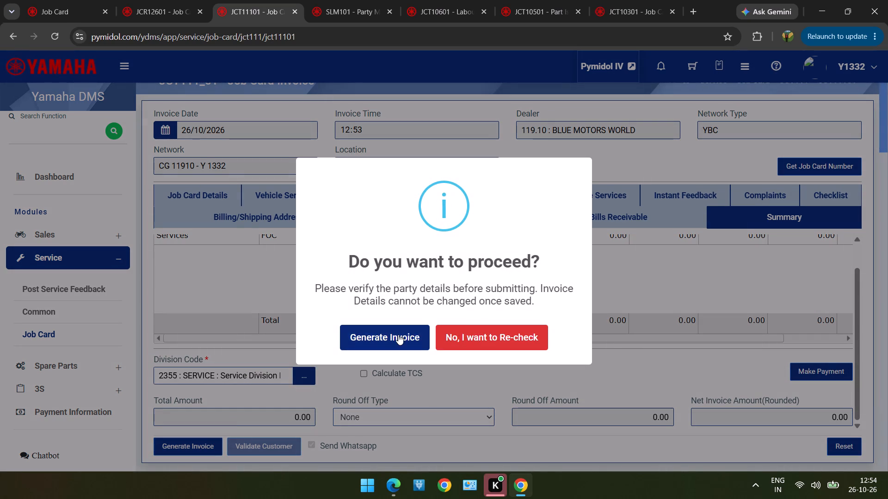
left_click(398, 335)
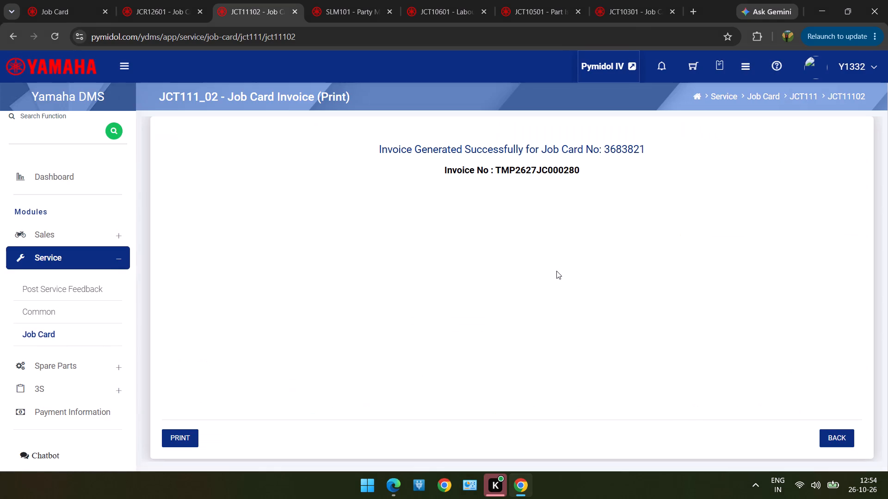
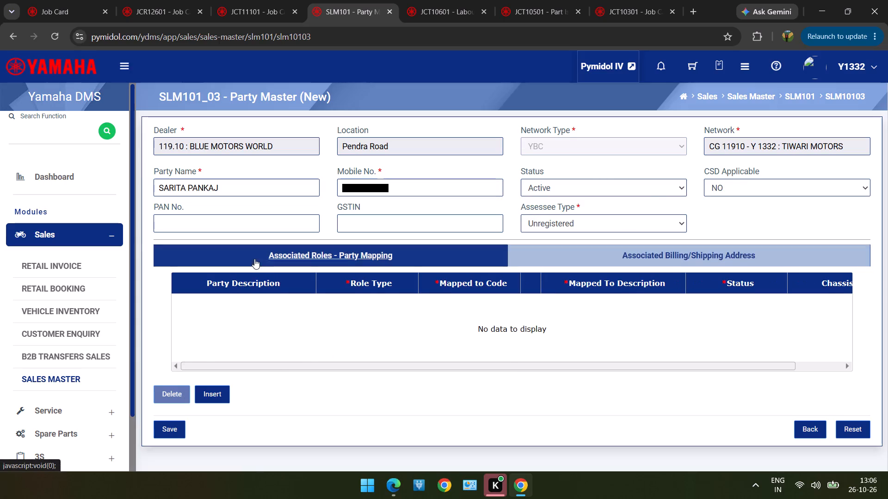
Add an associated role row to the new party and set its role type to Vehicle Retail Customer.
left_click(211, 393)
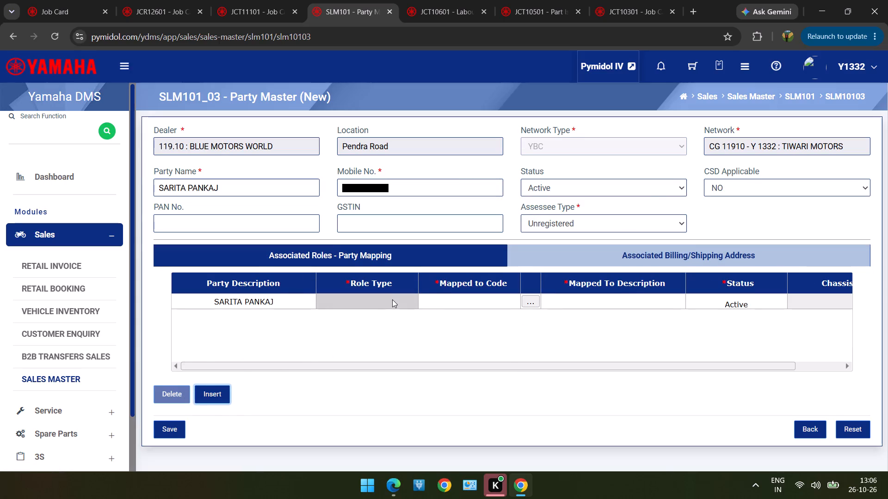
double_click(392, 299)
left_click(392, 299)
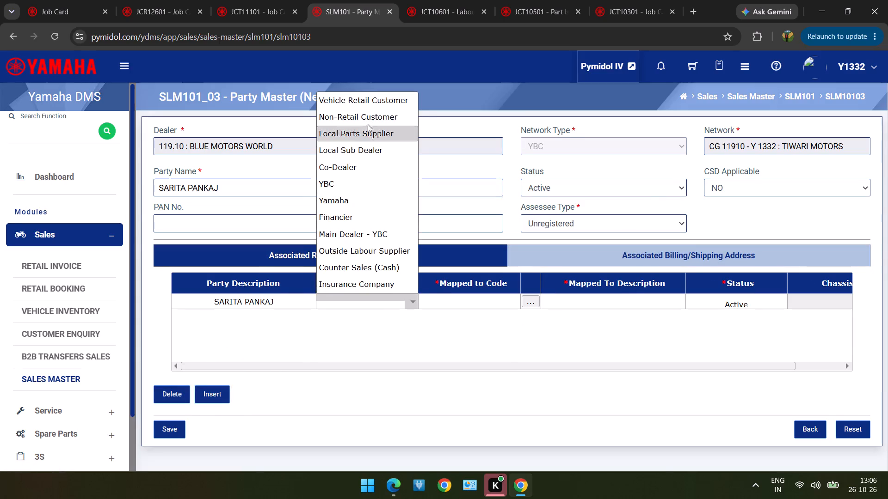
left_click(364, 101)
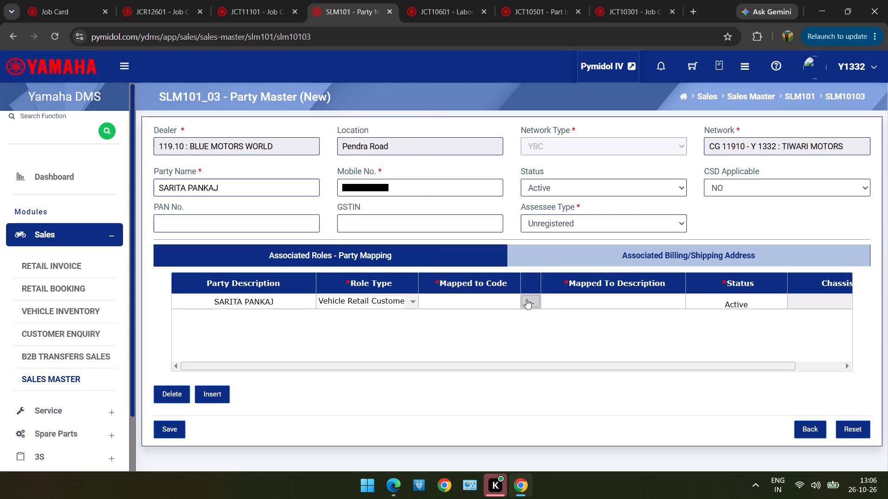
Search the retail customer details for the role's mapped code, using the mobile number copied from the party record.
left_click(526, 298)
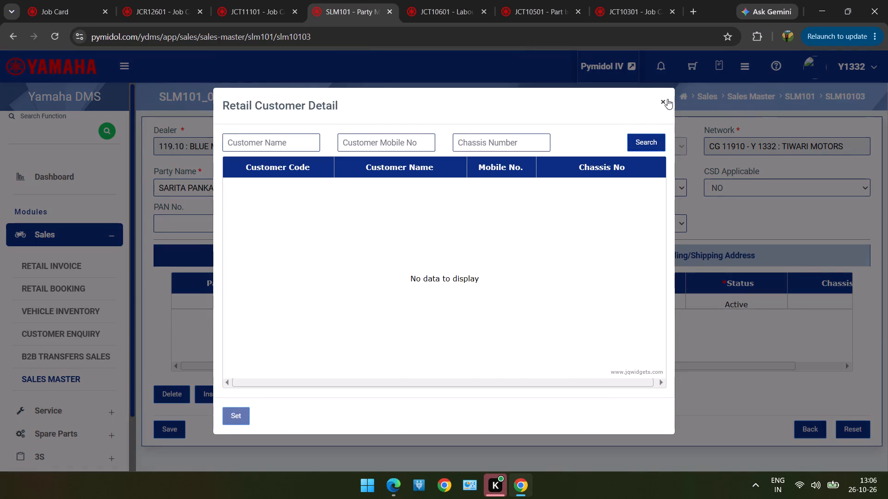
left_click(666, 98)
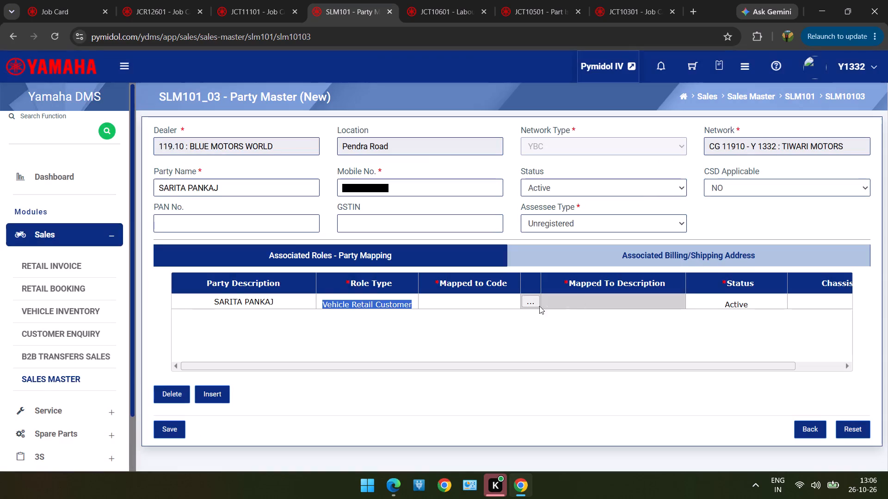
double_click(429, 189)
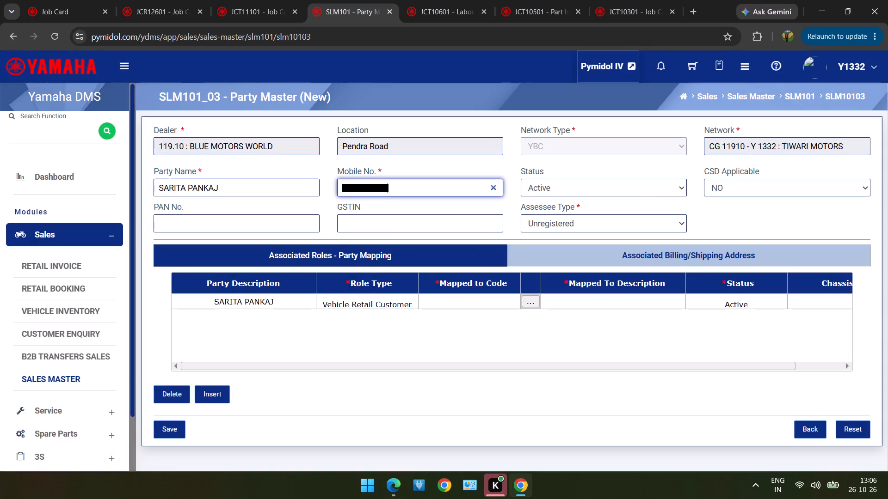
key("ctrl+c")
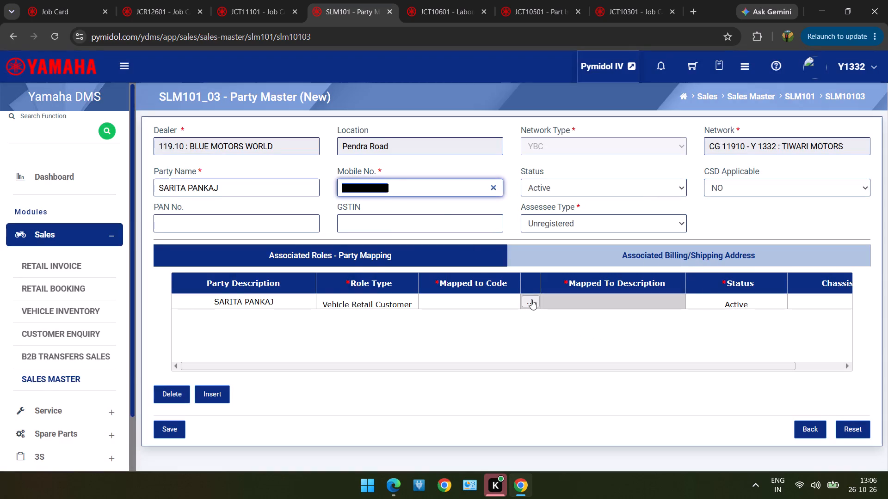
left_click(531, 299)
left_click(387, 139)
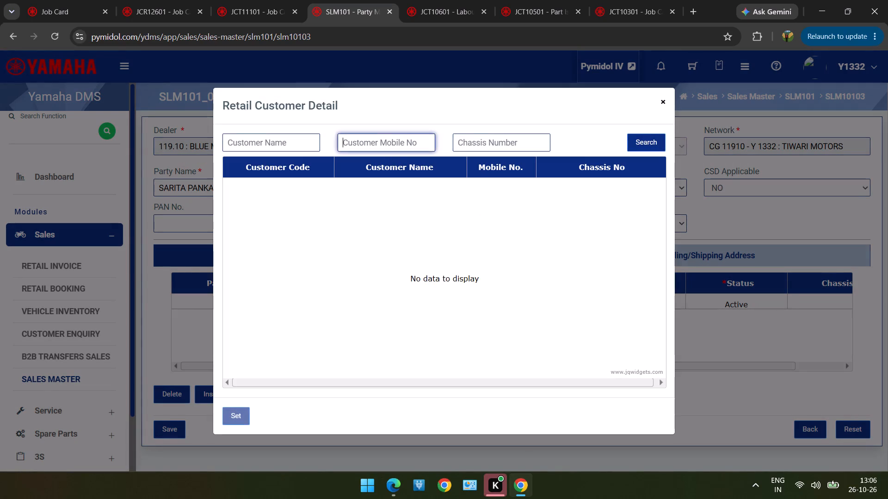
key("ctrl+v")
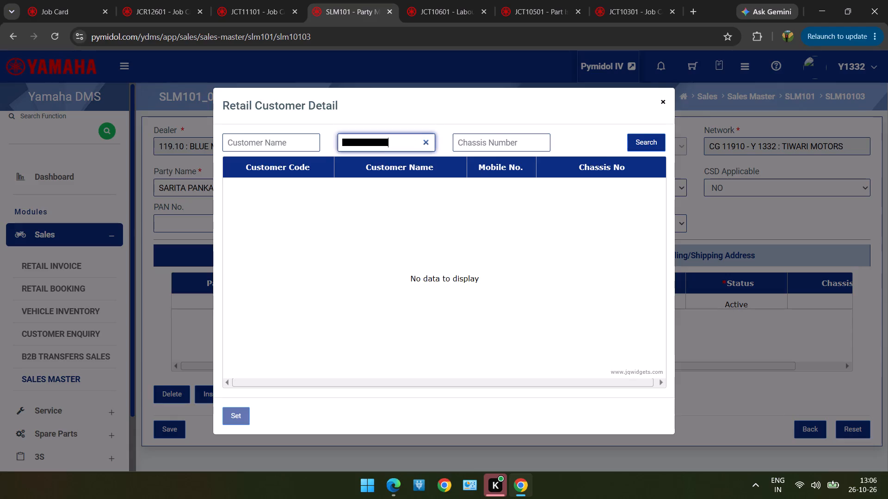
left_click(635, 138)
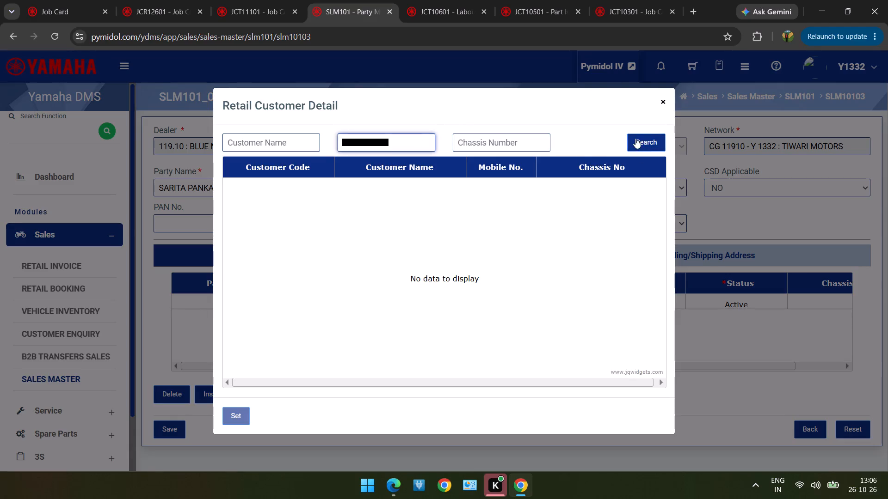
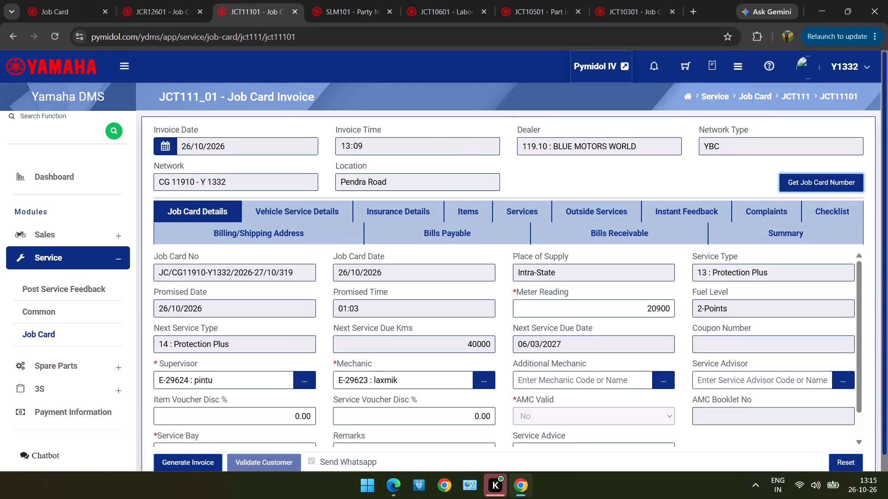
left_click(670, 383)
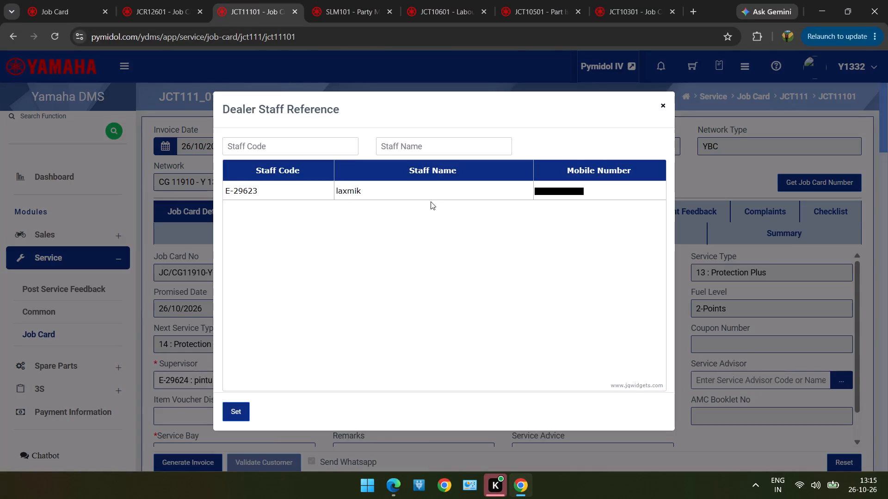
double_click(431, 194)
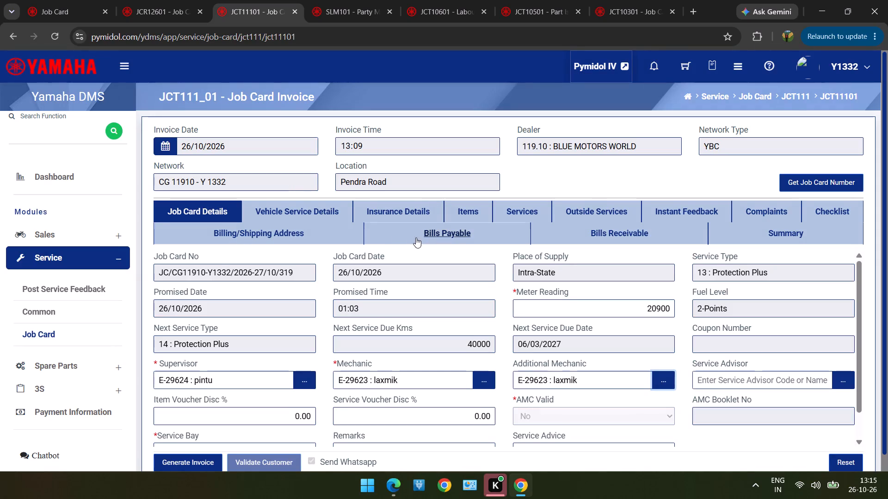
Review the vehicle service details and the remaining job card details, down to service bay and remarks.
left_click(338, 215)
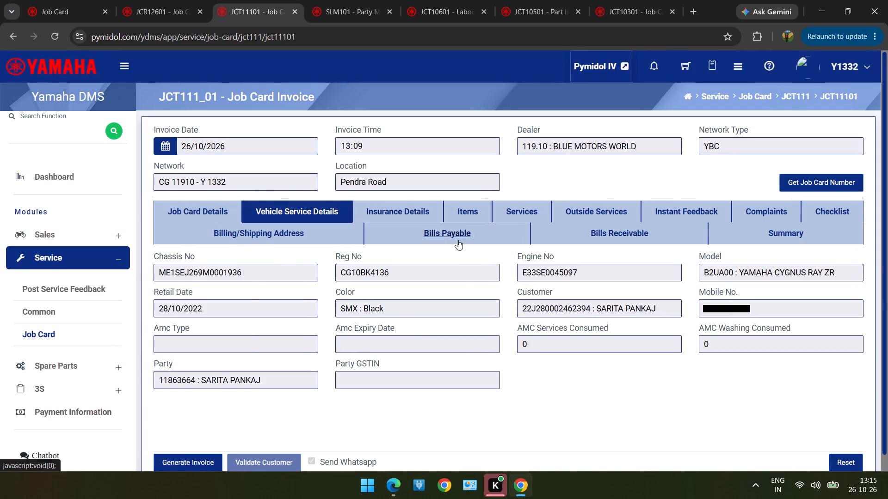
left_click(190, 213)
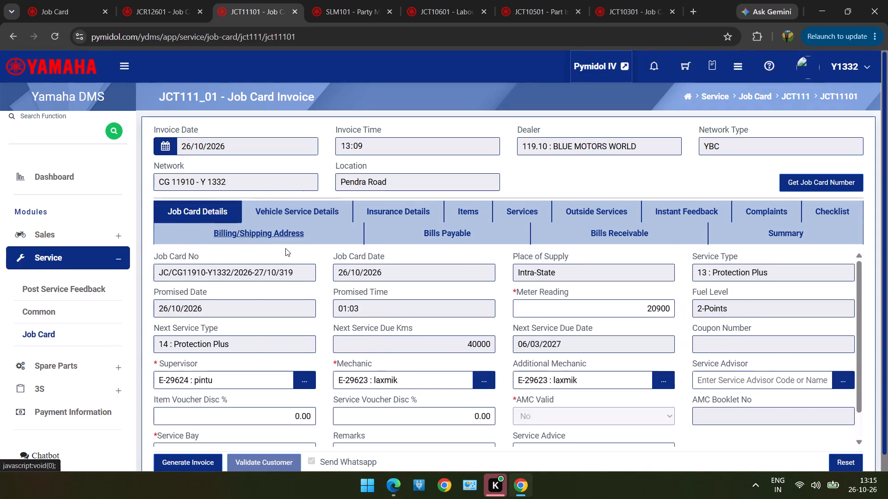
scroll(295, 253, "down", 6)
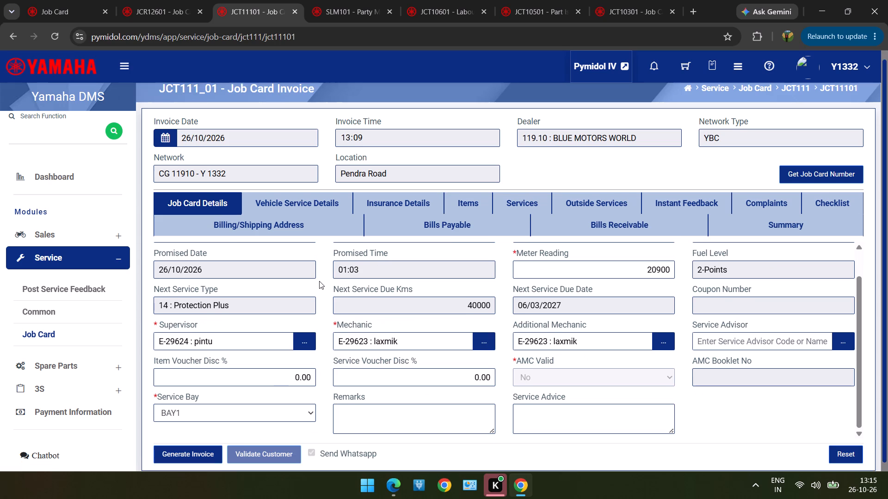
scroll(319, 281, "down", 1)
scroll(262, 407, "down", 1)
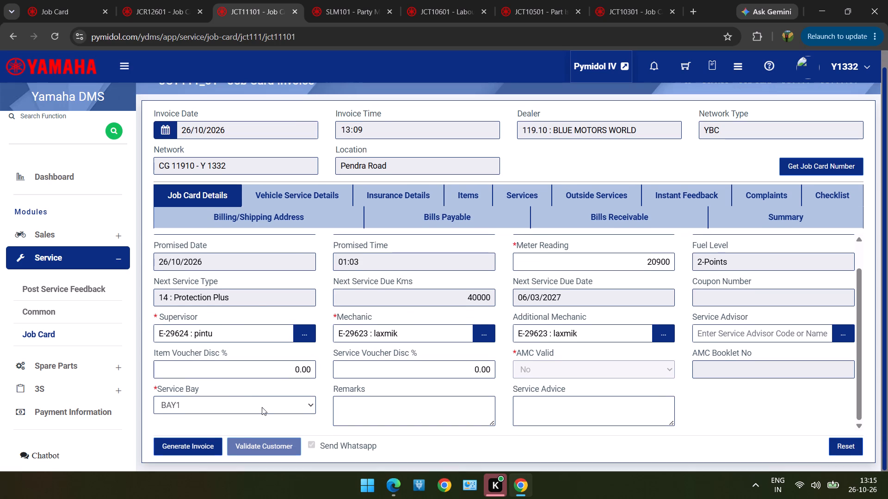
scroll(262, 407, "down", 2)
scroll(438, 66, "down", 2)
scroll(438, 66, "up", 1)
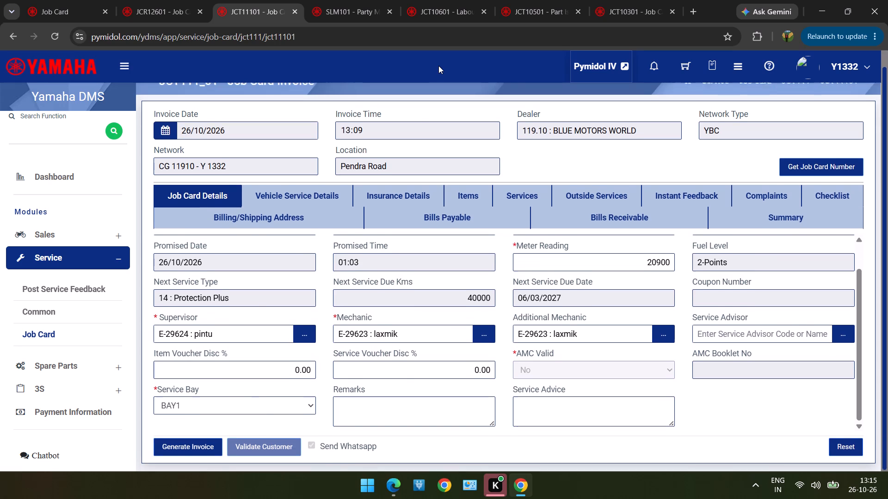
scroll(438, 66, "up", 1)
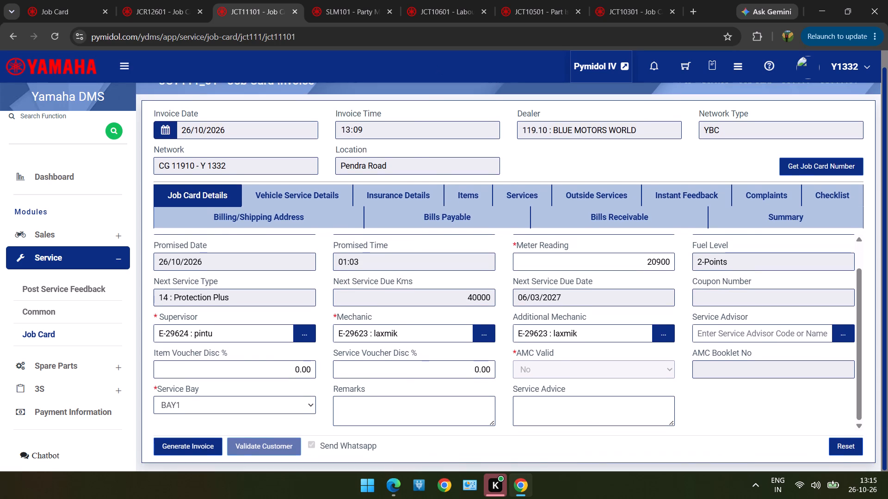
scroll(410, 342, "up", 3)
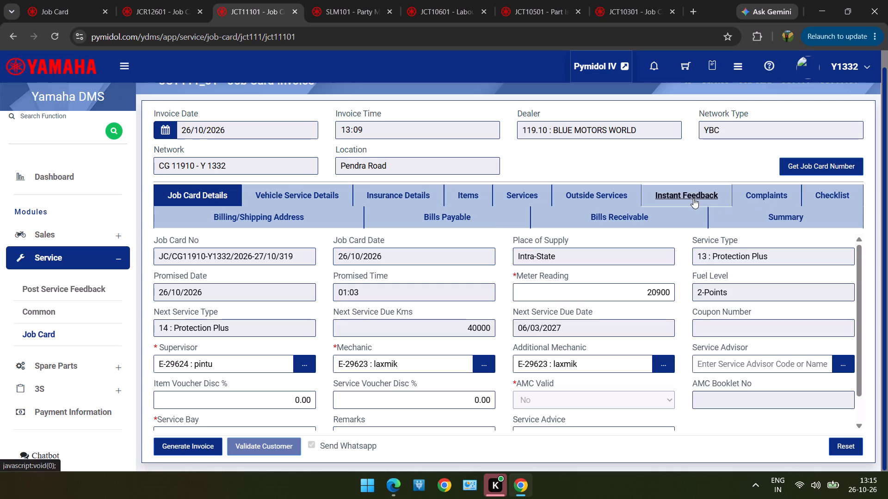
Answer the instant feedback: Yes for delivery on time and replaced parts handover, Ok for washing, staff behavior, repair quality and fairness of charges.
left_click(693, 198)
left_click(357, 266)
left_click_drag(357, 266, 354, 295)
left_click(352, 286)
double_click(352, 286)
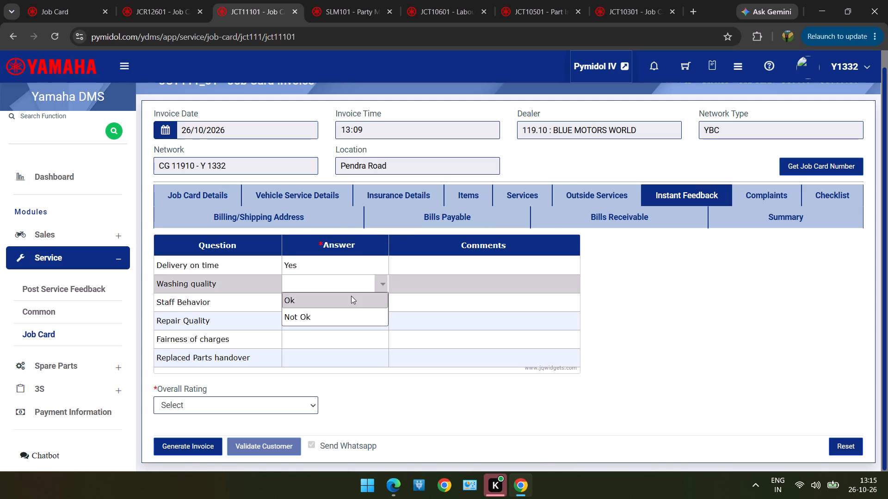
left_click(351, 296)
double_click(351, 308)
left_click(349, 316)
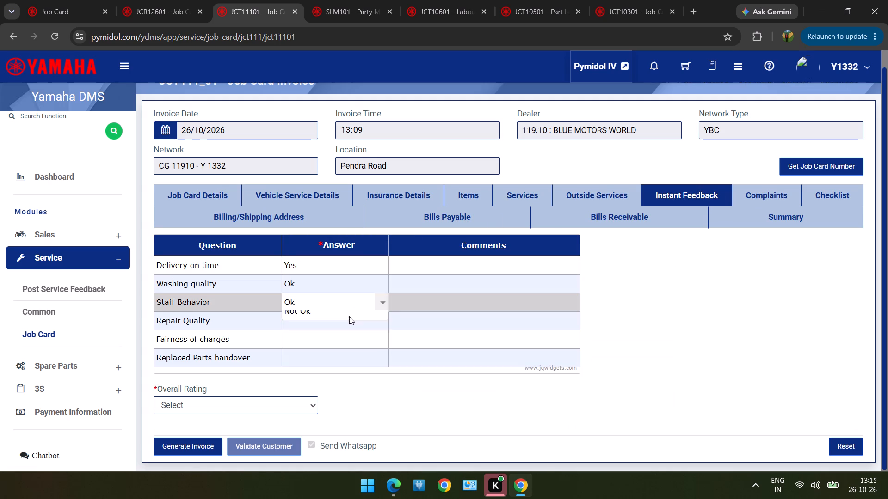
double_click(347, 327)
left_click_drag(347, 331, 345, 343)
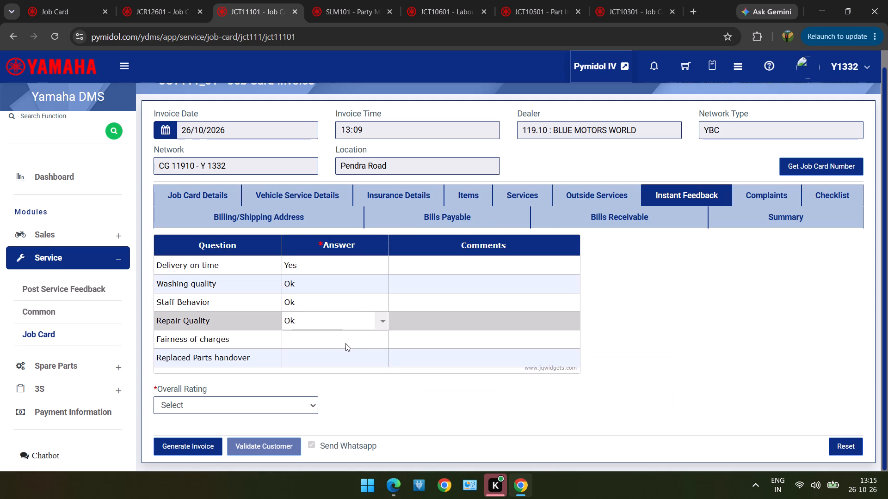
left_click(345, 343)
left_click_drag(345, 343, 345, 352)
left_click(345, 352)
double_click(345, 363)
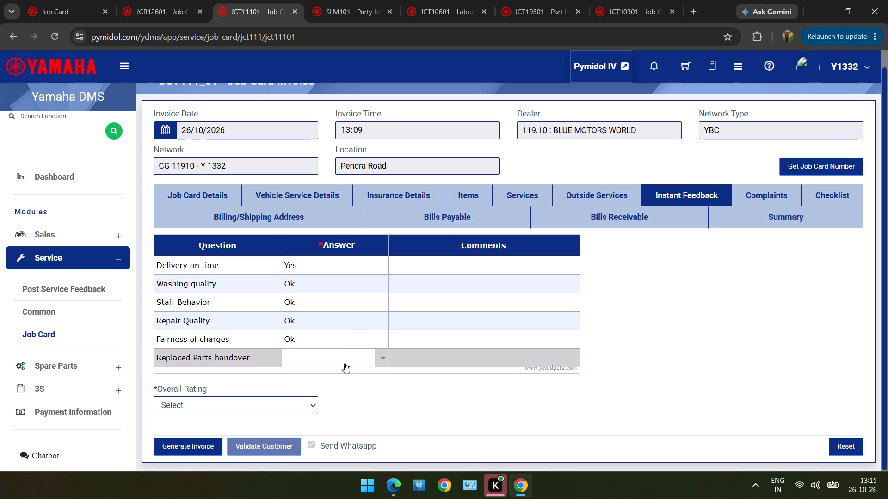
left_click(344, 369)
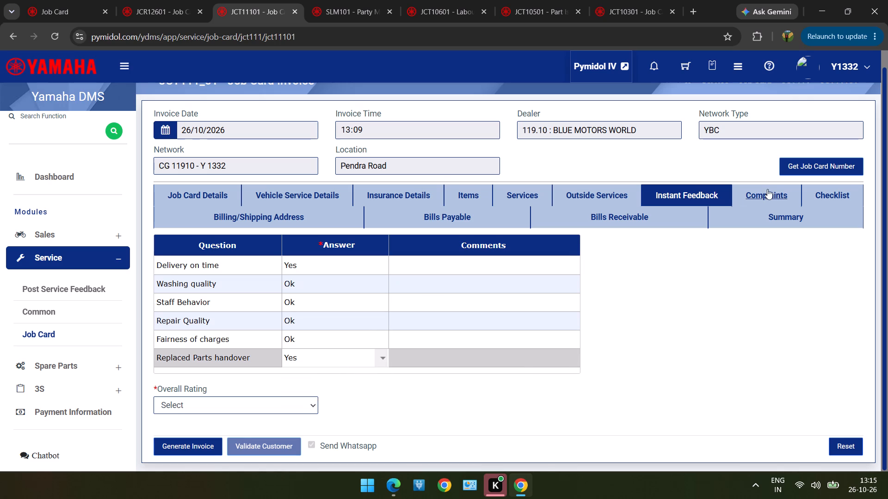
Mark the GENERAL SERVICE complaint as resolved with Yes.
left_click(758, 196)
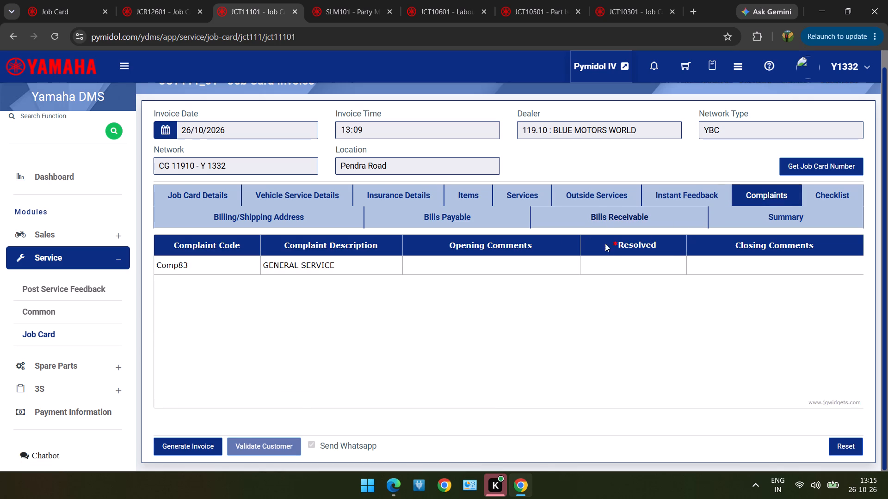
left_click(605, 263)
left_click_drag(605, 263, 604, 274)
left_click(604, 274)
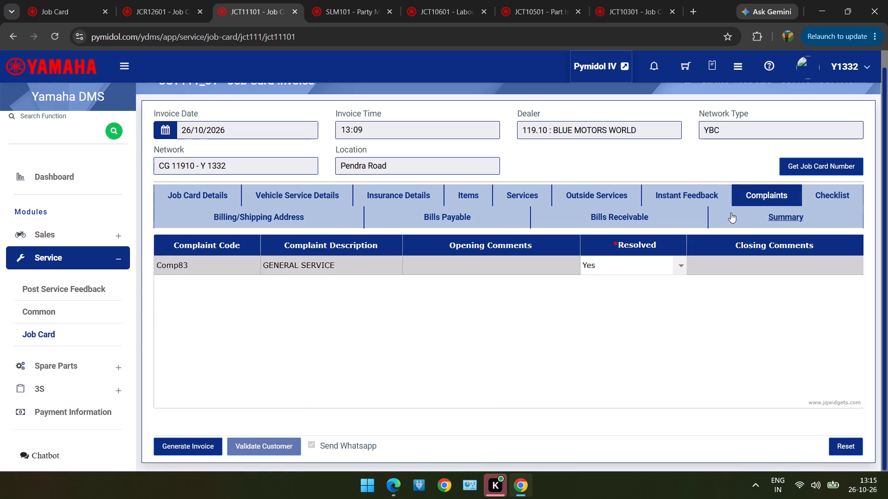
left_click_drag(726, 225, 398, 376)
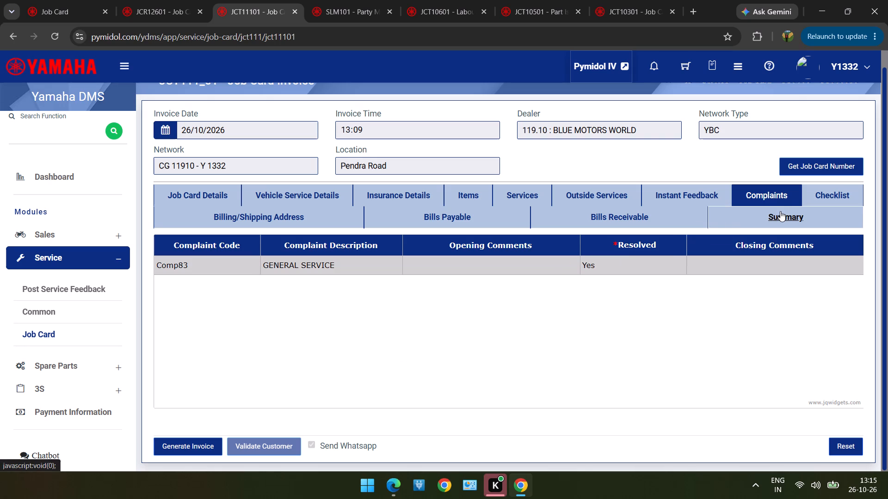
Set the division code in the invoice summary to 2355 : SERVICE.
left_click_drag(780, 211, 796, 222)
double_click(796, 222)
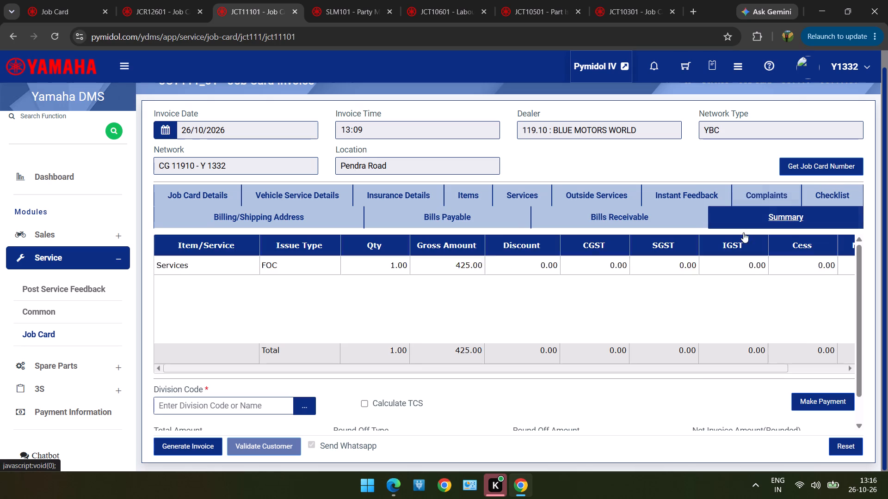
left_click(303, 406)
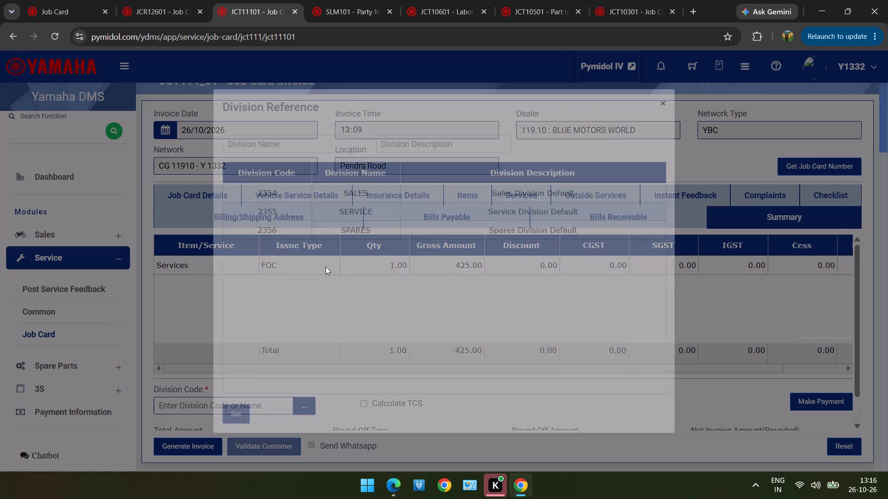
double_click(329, 213)
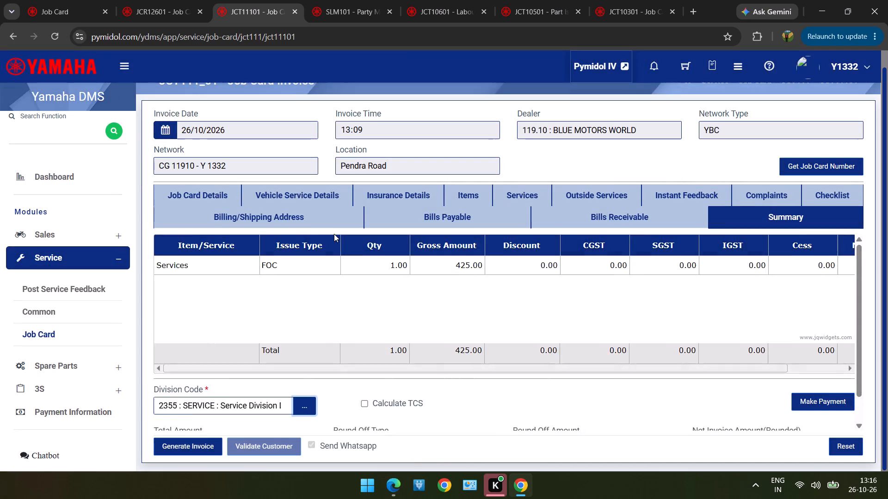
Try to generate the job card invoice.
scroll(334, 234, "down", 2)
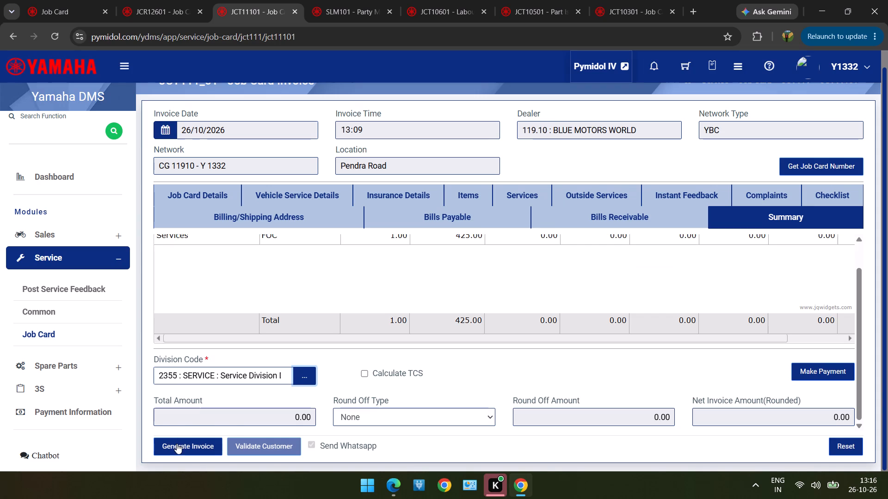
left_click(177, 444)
Set the overall rating of the instant feedback to Excellent (5).
left_click(247, 415)
double_click(247, 415)
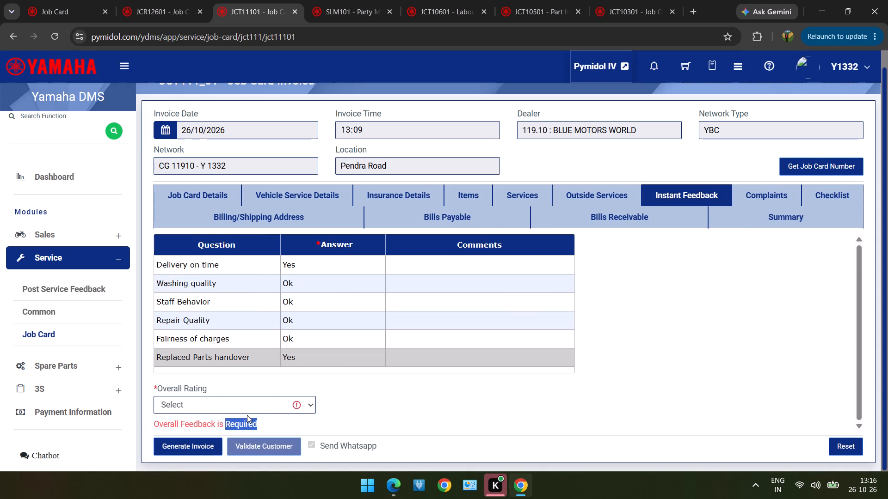
triple_click(247, 410)
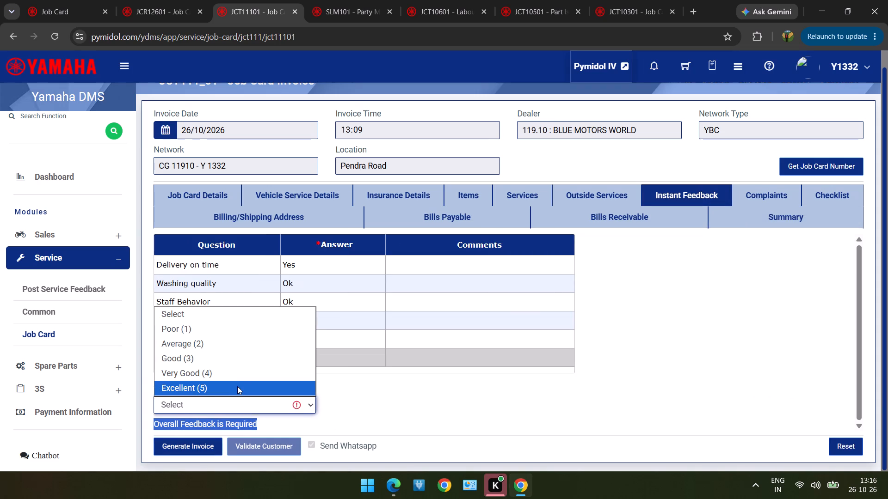
left_click(236, 383)
Generate the job card invoice, confirm proceeding, and return to the blank invoice form.
scroll(236, 383, "down", 2)
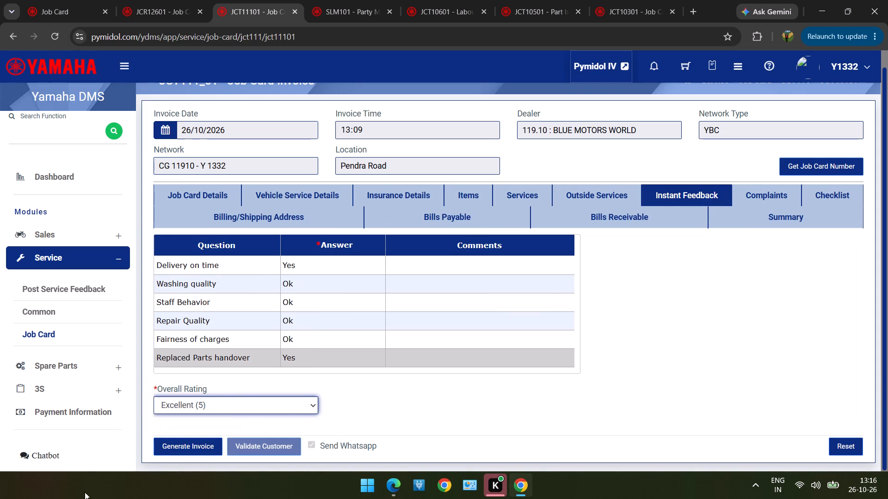
left_click(160, 446)
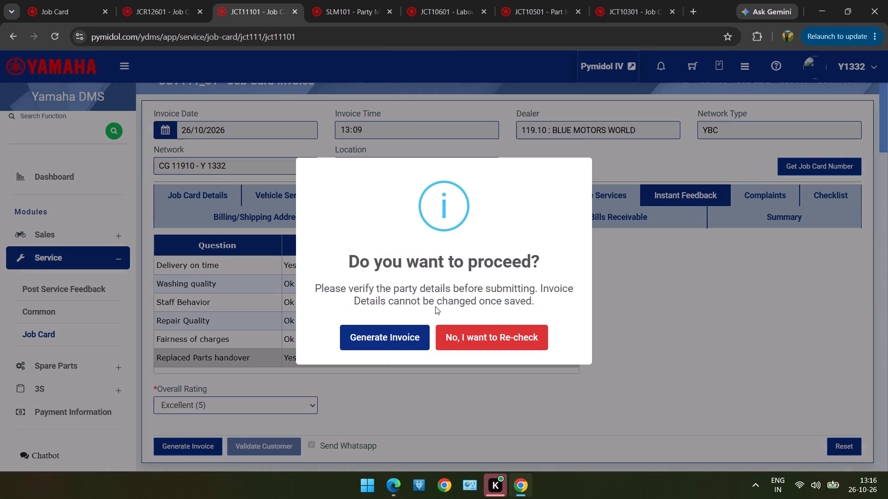
left_click(409, 335)
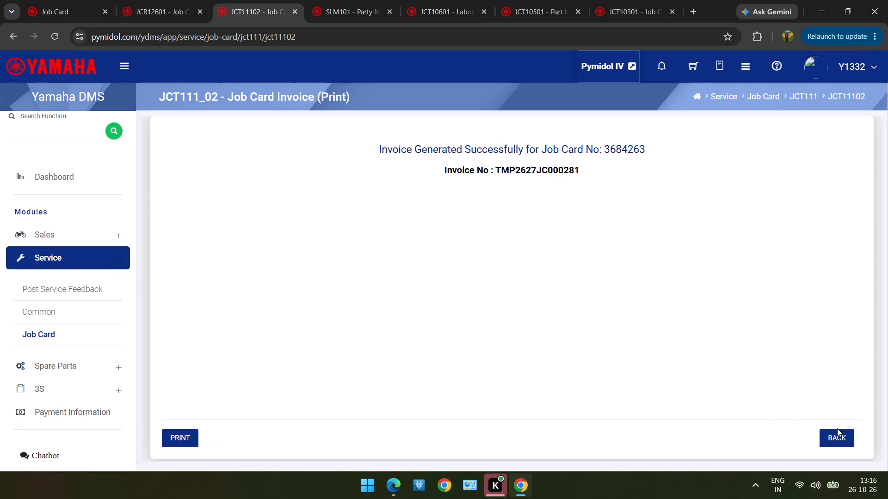
left_click(836, 437)
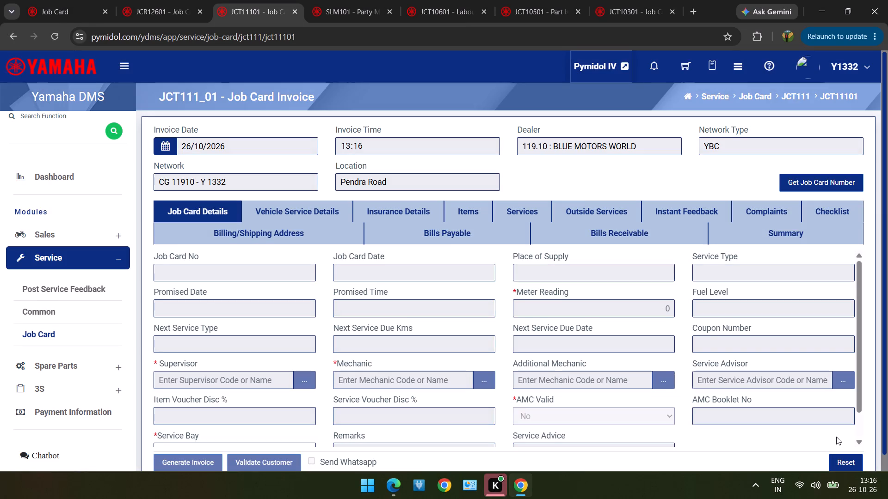
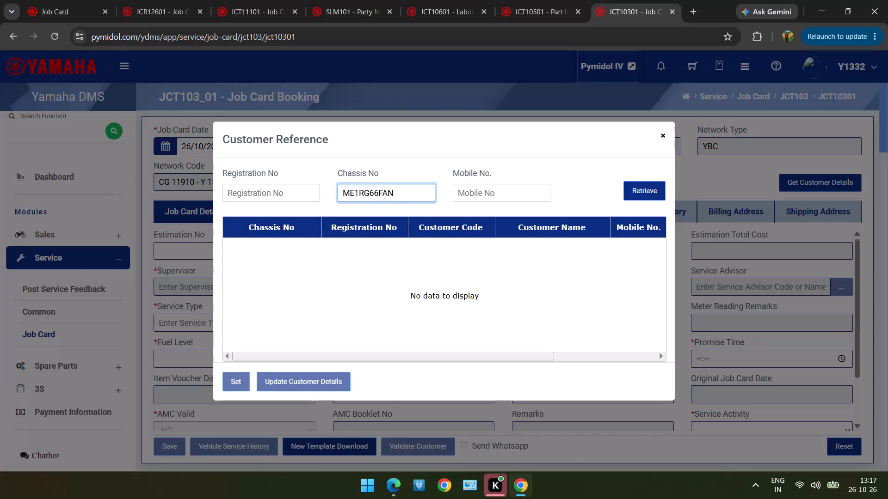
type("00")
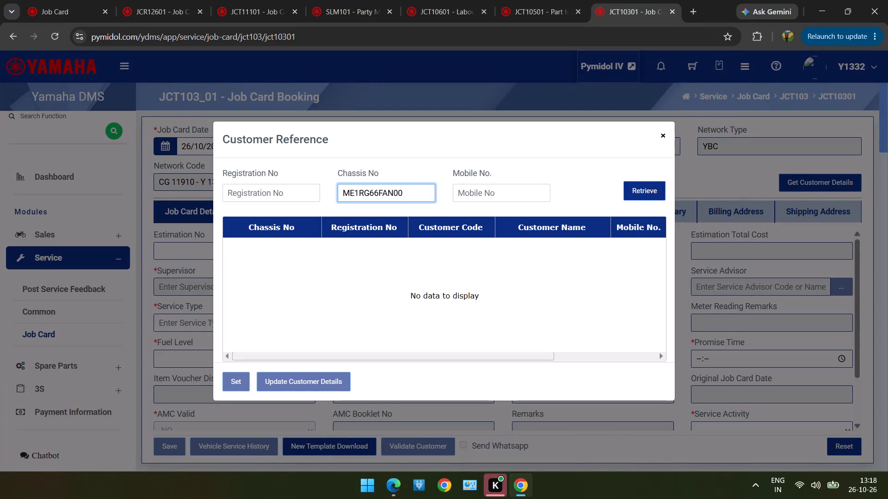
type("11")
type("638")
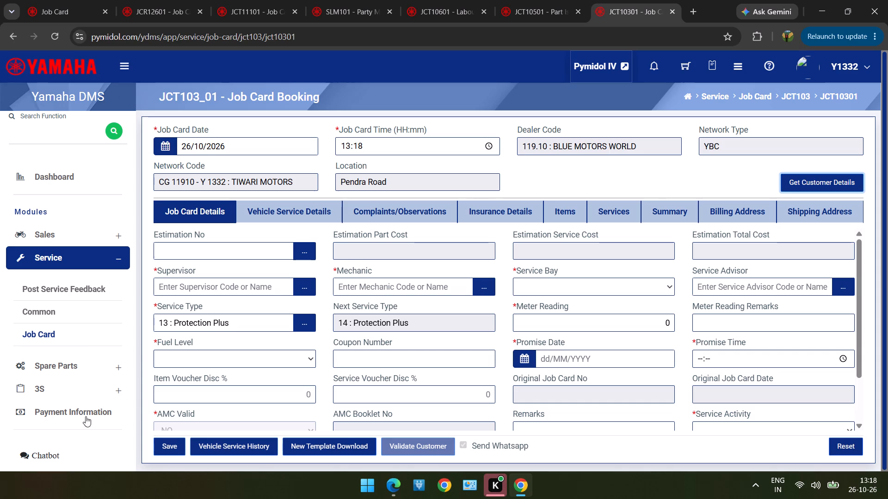
left_click(247, 444)
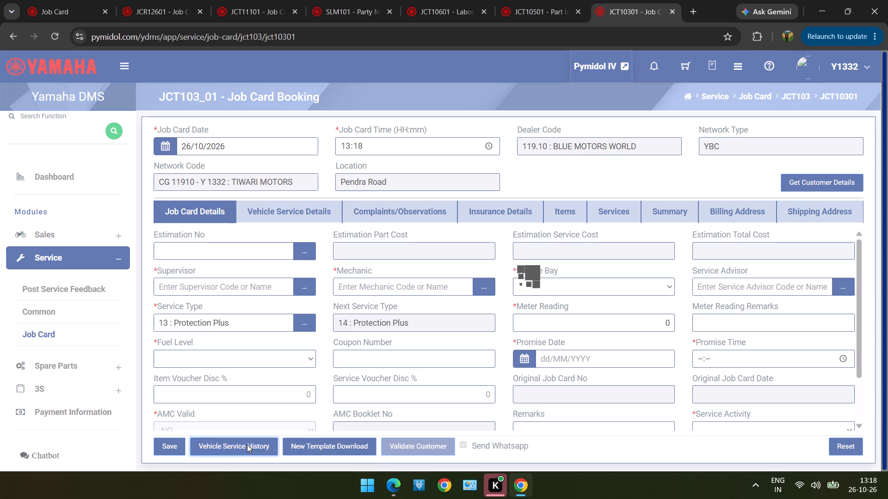
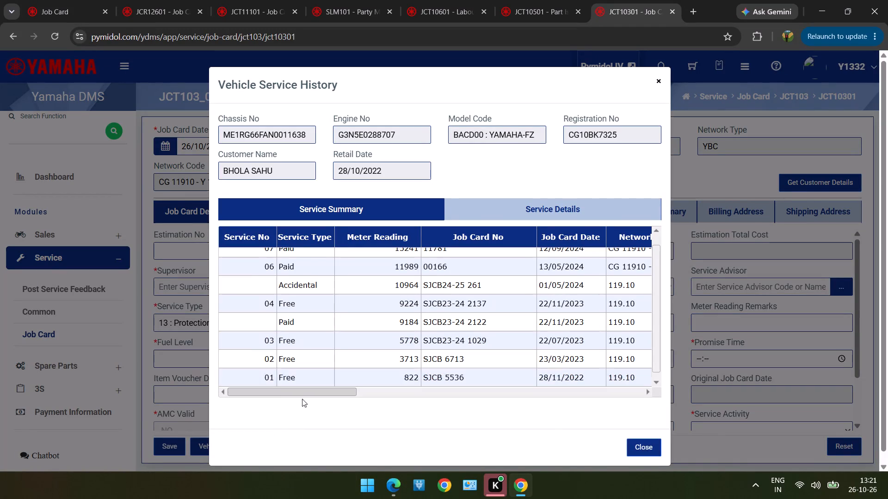
Examine past services, meter readings and job card dates in the vehicle service history, then close it.
scroll(522, 258, "down", 3)
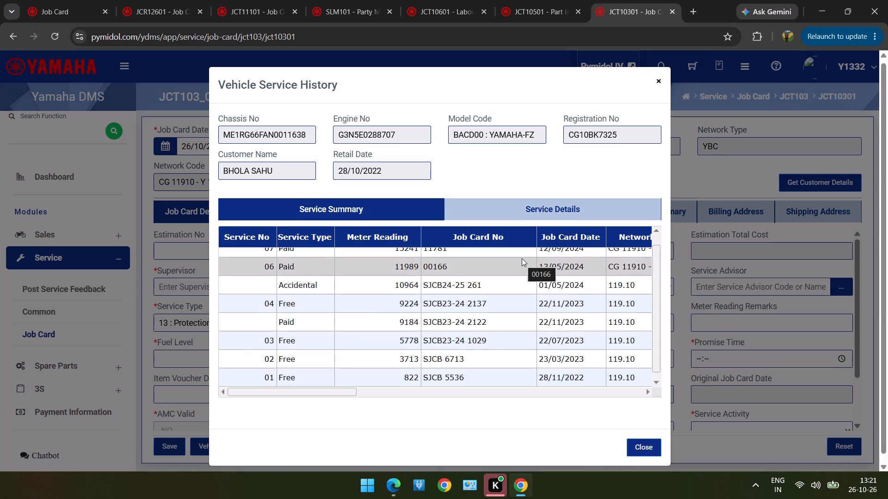
scroll(522, 258, "up", 4)
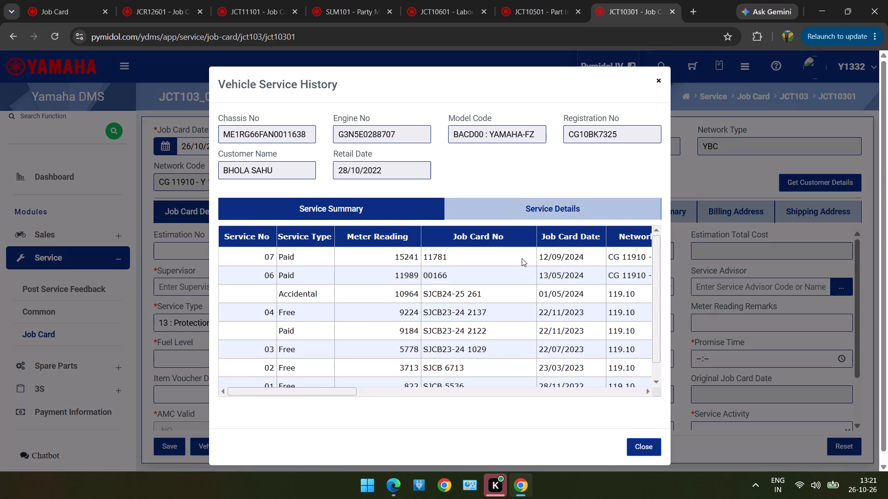
scroll(522, 258, "down", 1)
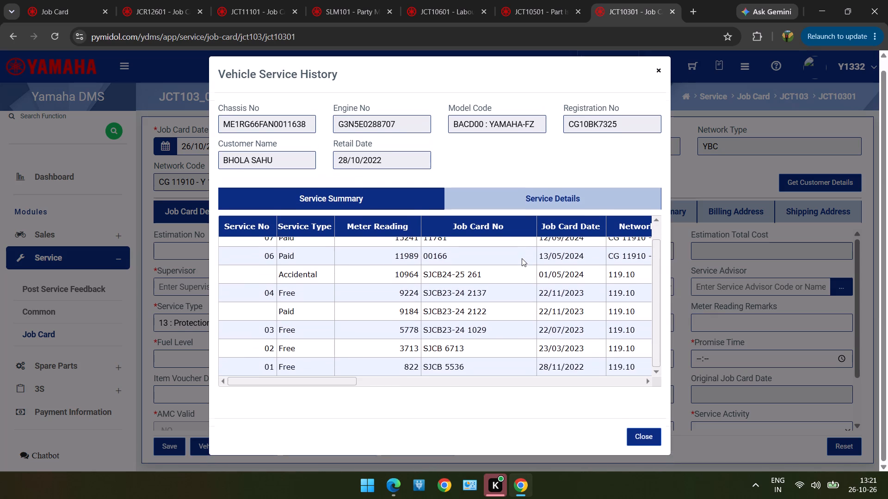
scroll(522, 258, "down", 1)
scroll(522, 258, "up", 2)
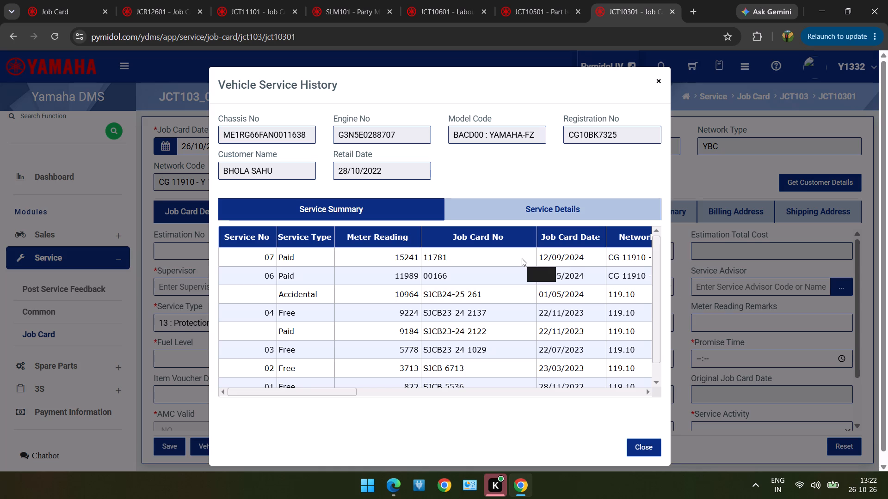
scroll(522, 258, "right", 2)
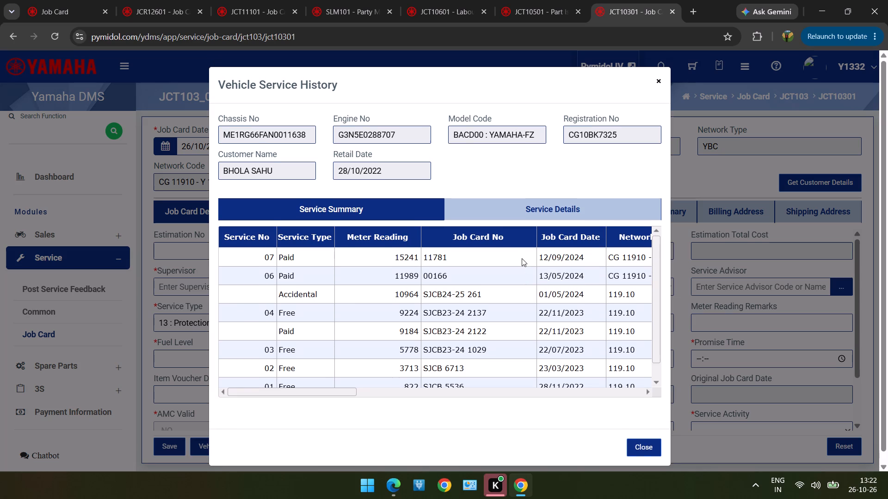
scroll(713, 288, "left", 6)
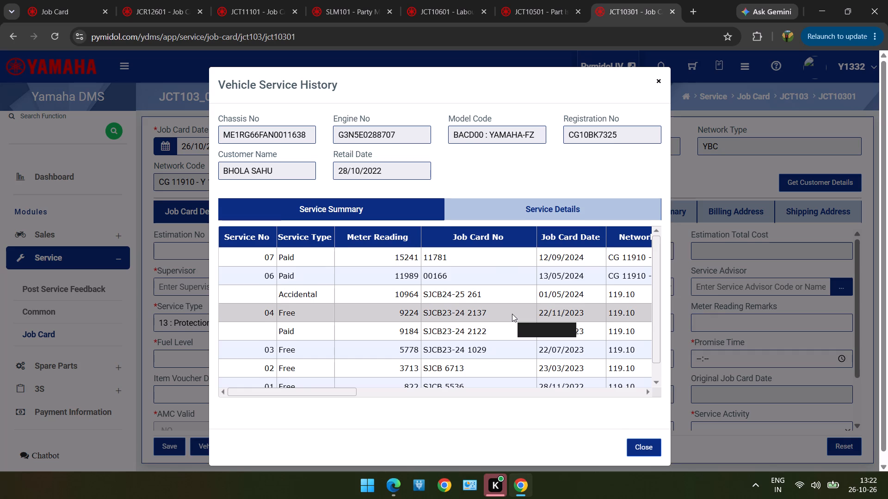
scroll(512, 314, "up", 1)
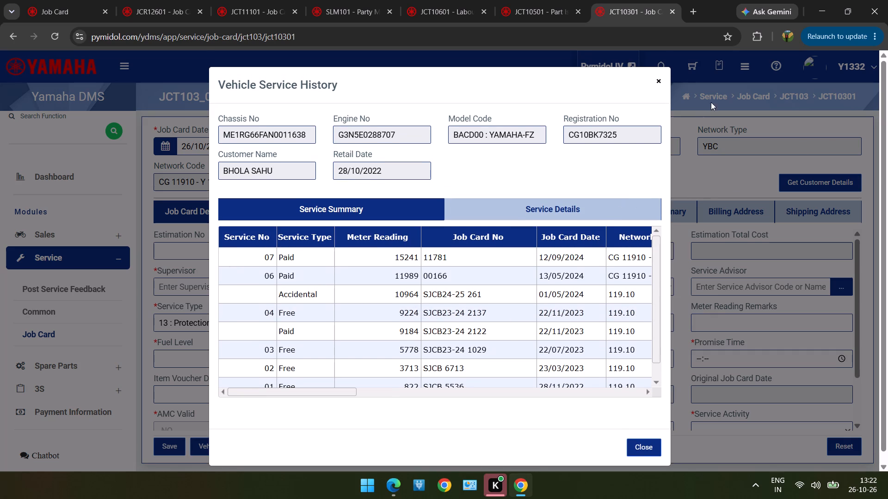
left_click(660, 82)
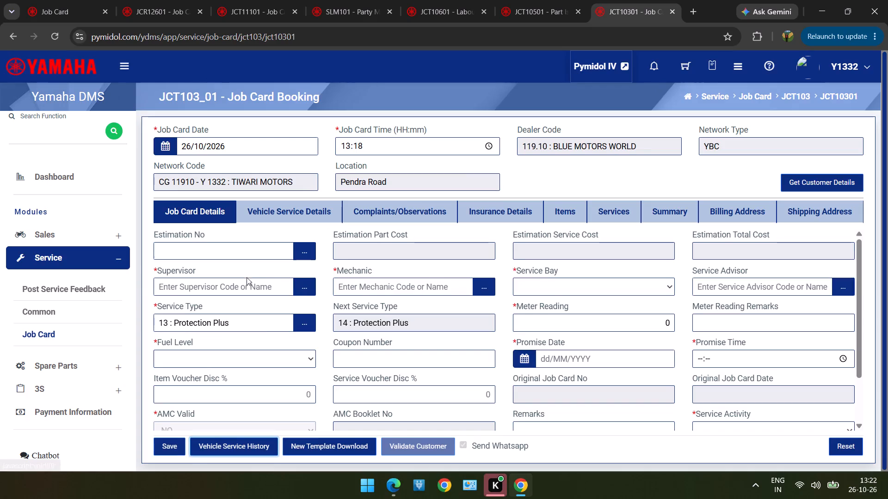
left_click(306, 286)
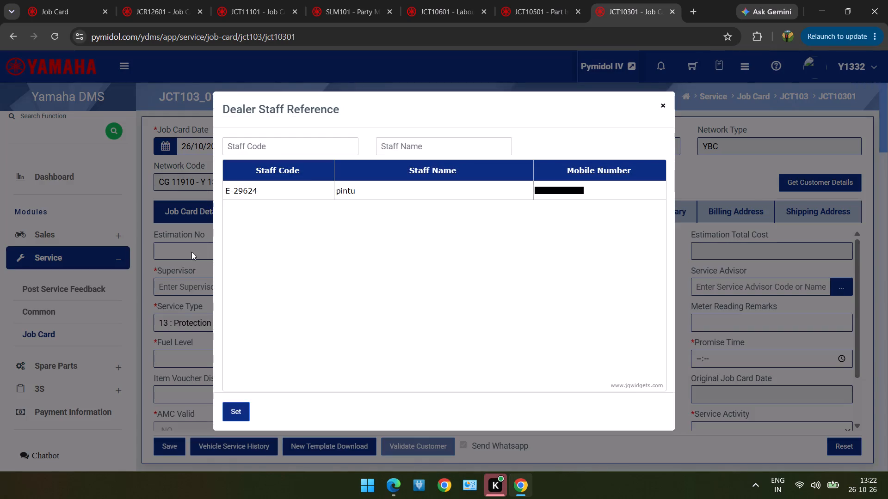
double_click(303, 199)
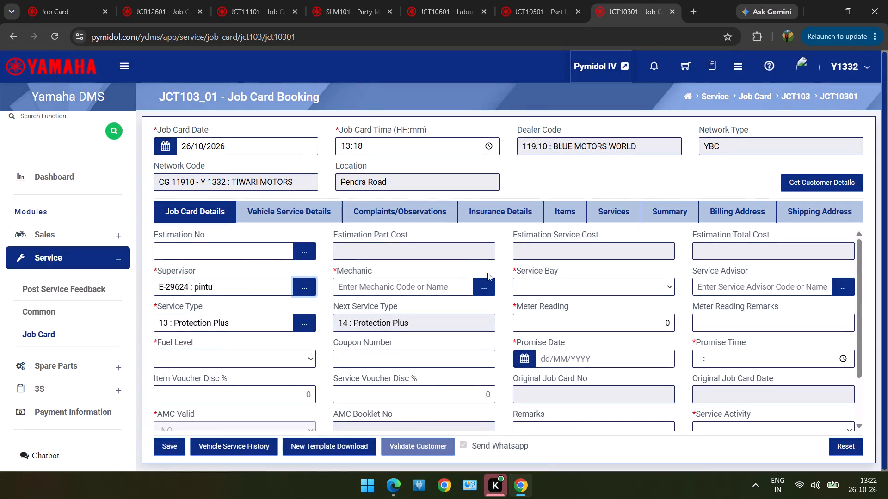
left_click(483, 284)
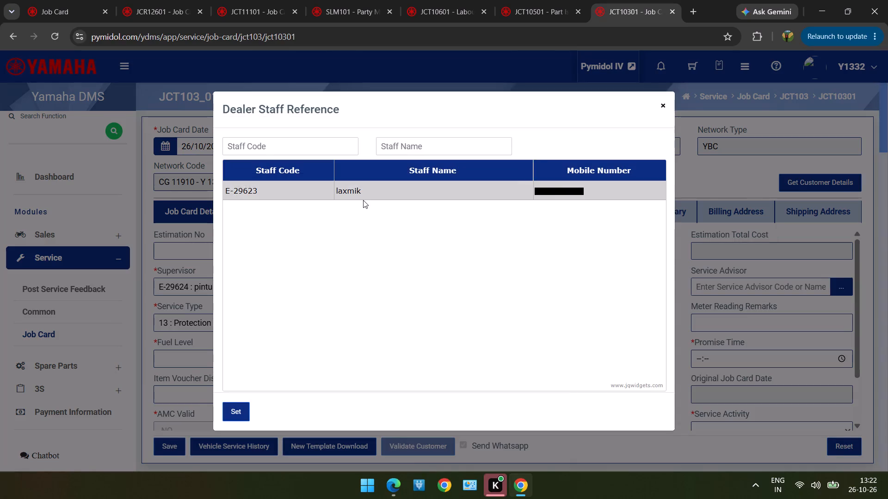
double_click(363, 200)
left_click(556, 295)
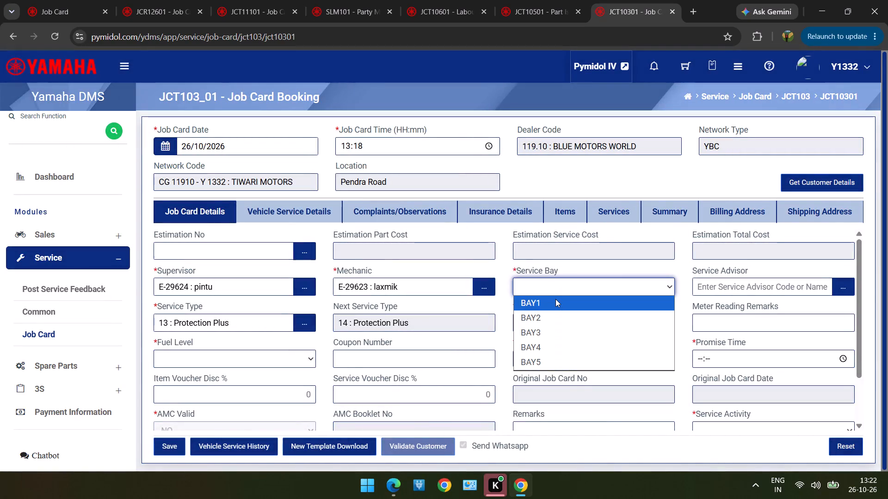
left_click(555, 303)
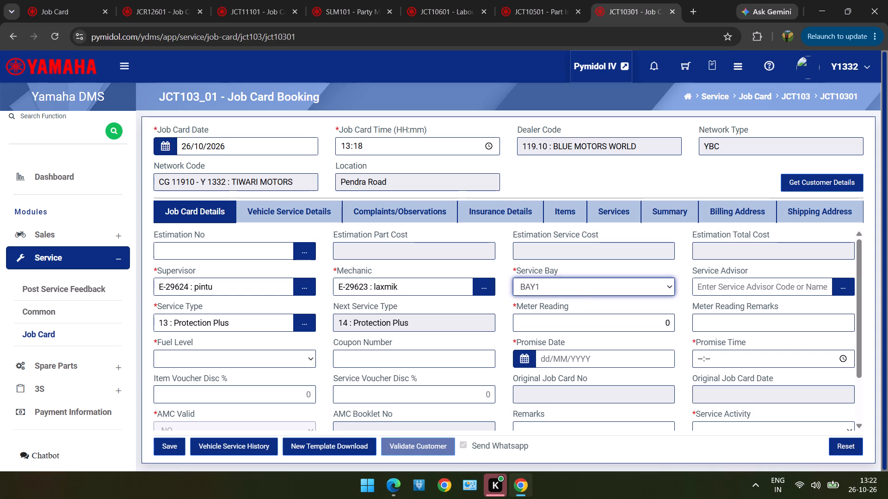
Reopen the vehicle service history to check the previous meter readings, then close it.
left_click(249, 446)
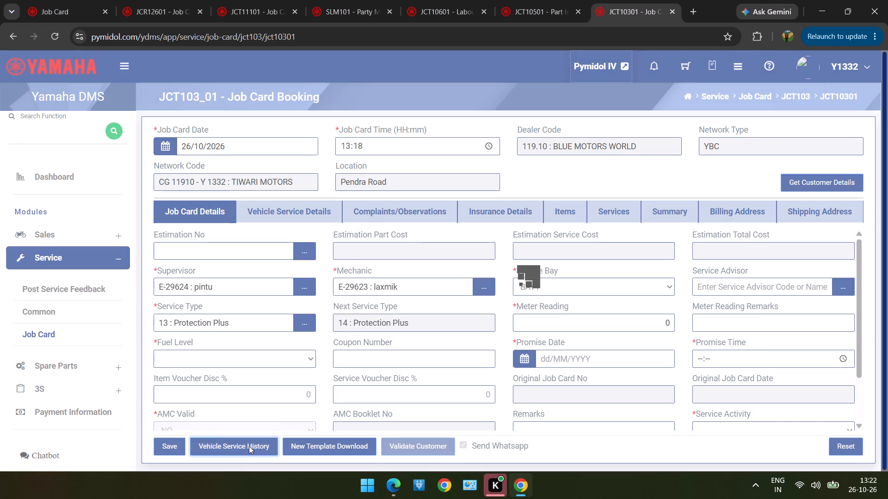
scroll(417, 319, "down", 1)
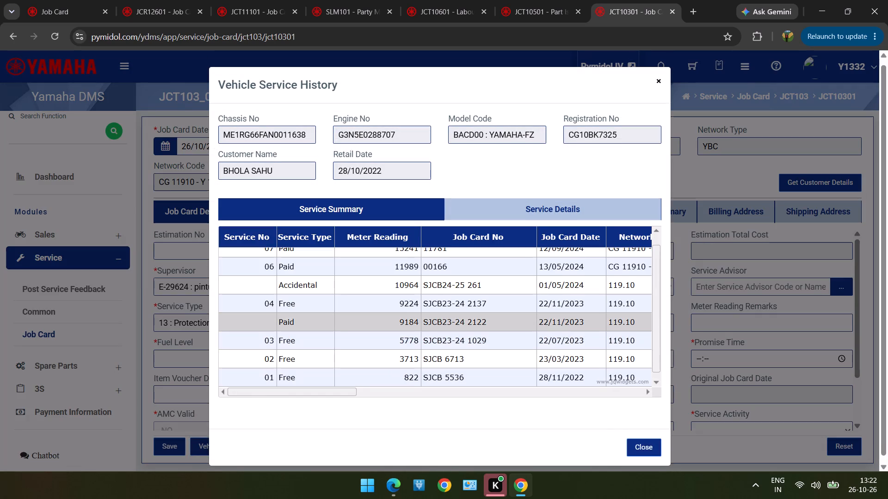
scroll(417, 319, "down", 1)
scroll(417, 319, "up", 4)
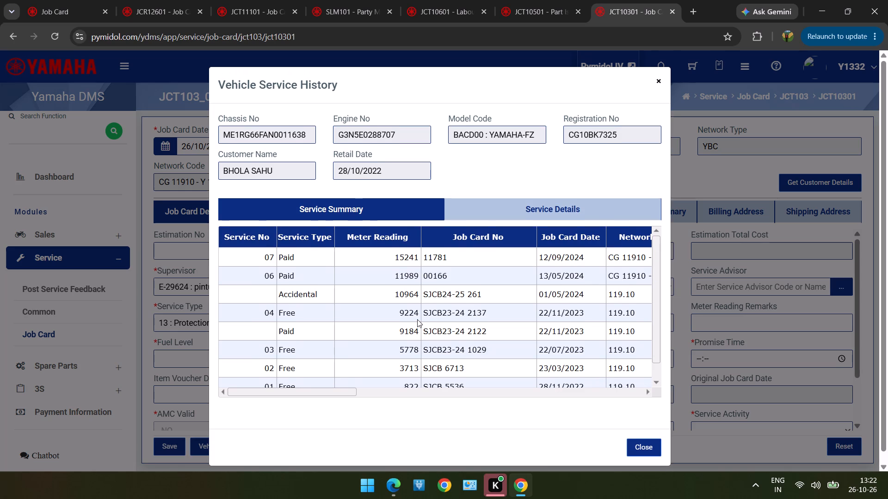
scroll(417, 319, "down", 1)
scroll(417, 319, "up", 5)
left_click(660, 85)
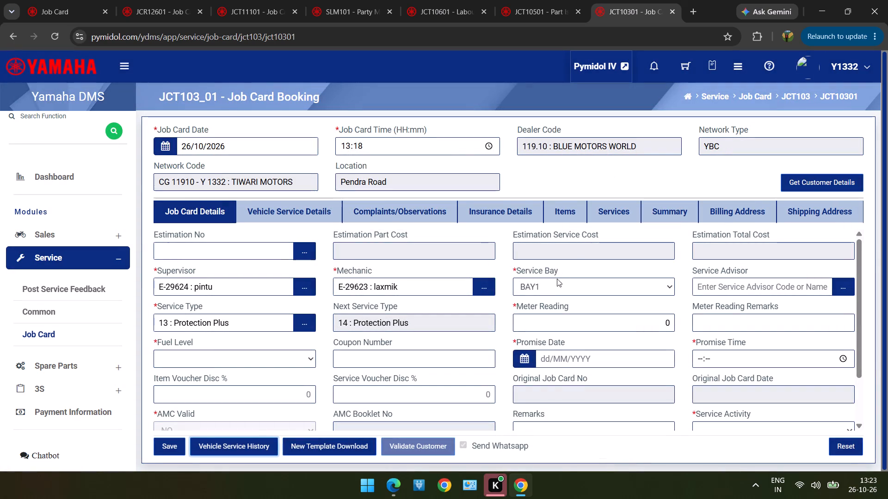
Enter a meter reading of 16400 and set the fuel level to 2-Points in the job card details.
left_click(584, 329)
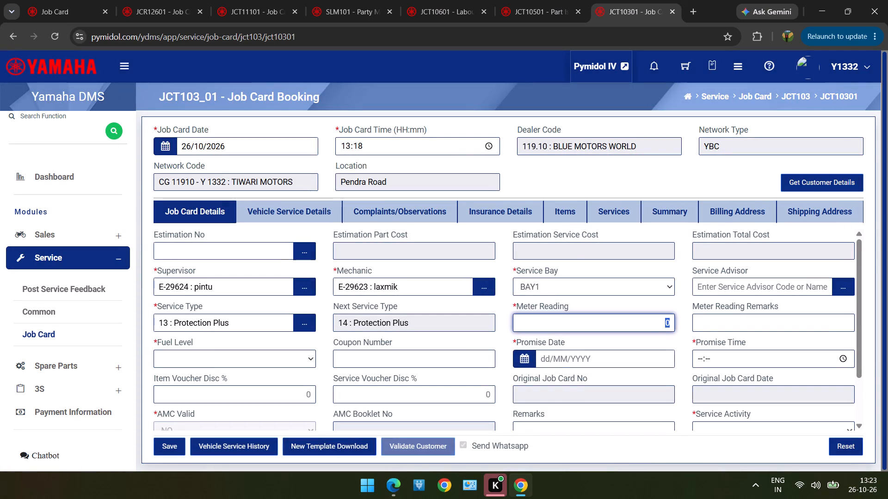
key("1")
type("6400")
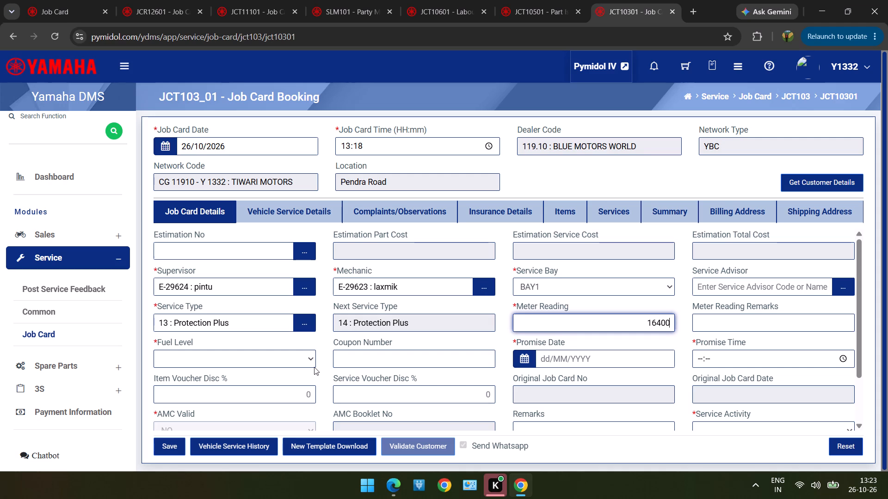
left_click(276, 368)
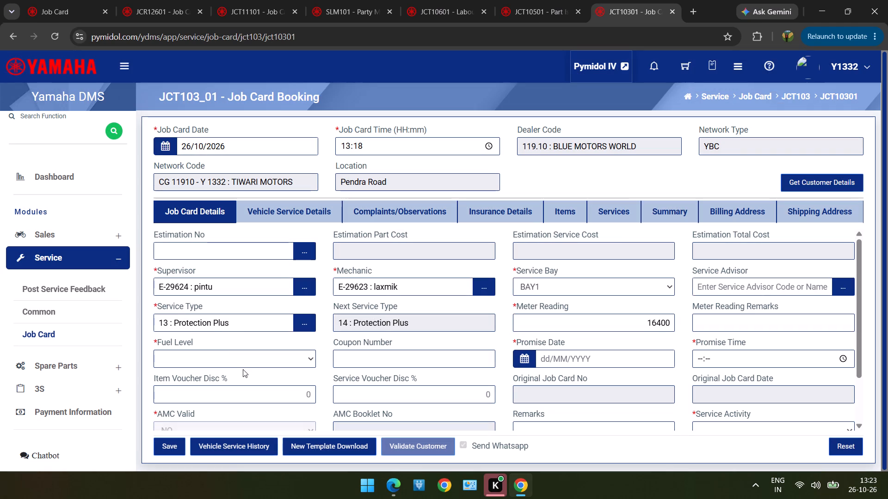
left_click(243, 369)
left_click(243, 363)
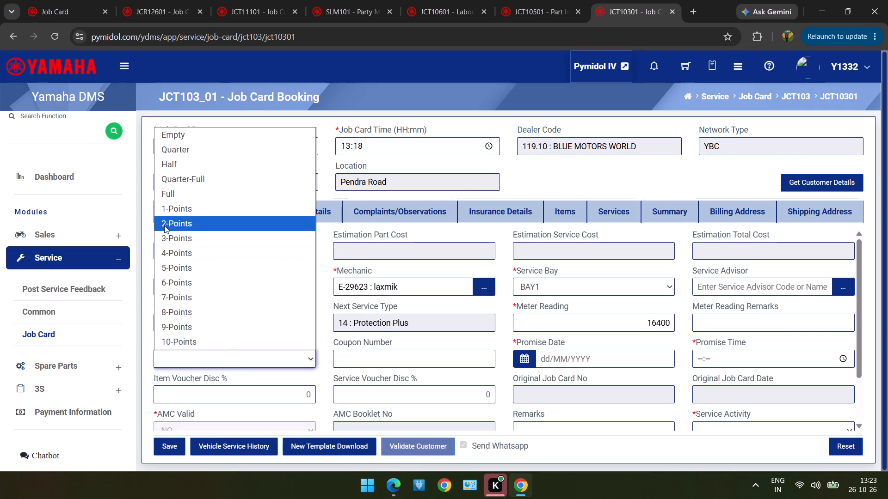
left_click(164, 225)
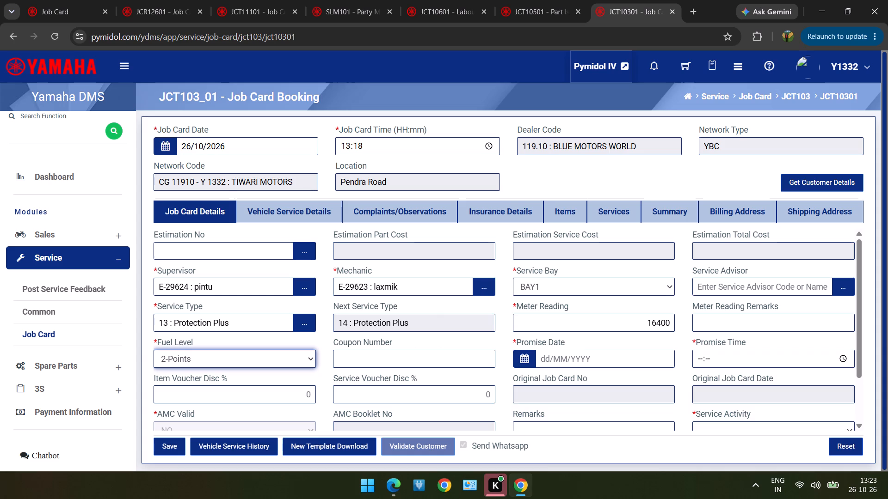
Set the promise date to 26/10/2026 and the promise time to 01:23.
left_click(586, 361)
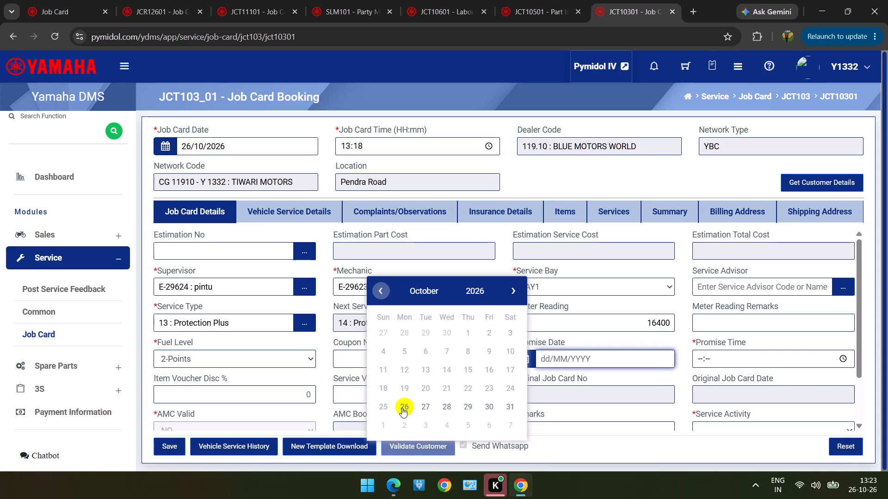
left_click(402, 408)
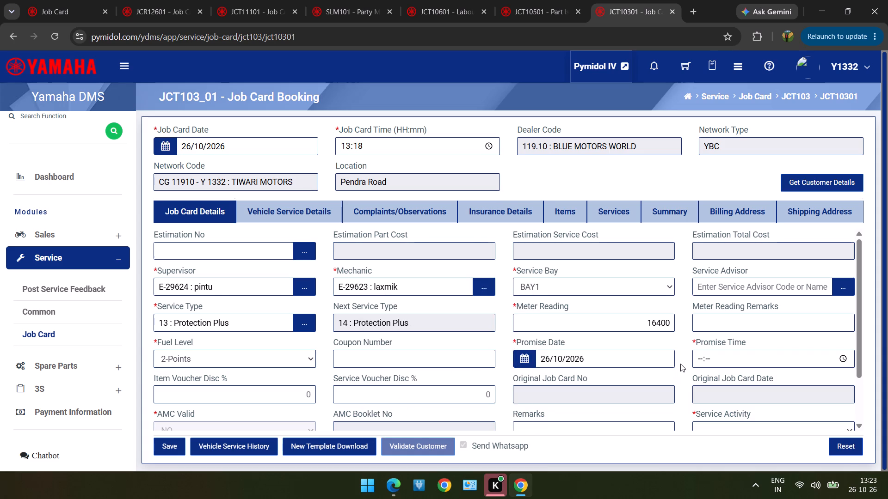
left_click(701, 361)
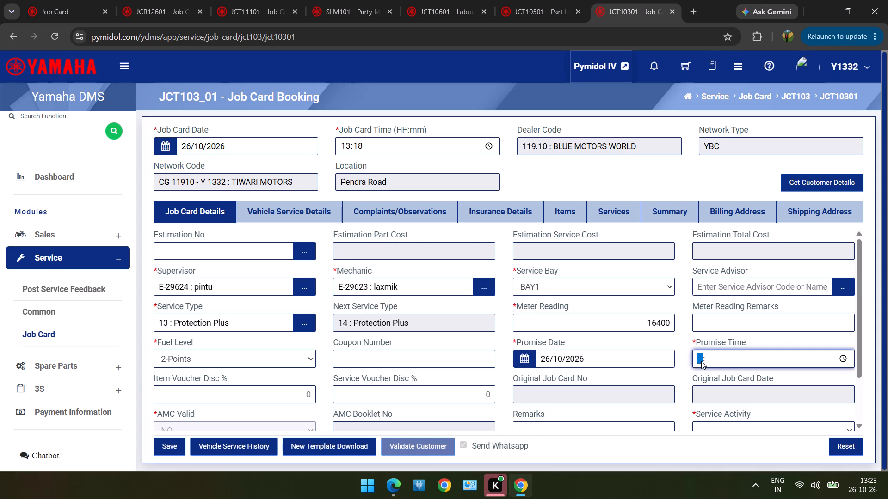
type("012")
key("3")
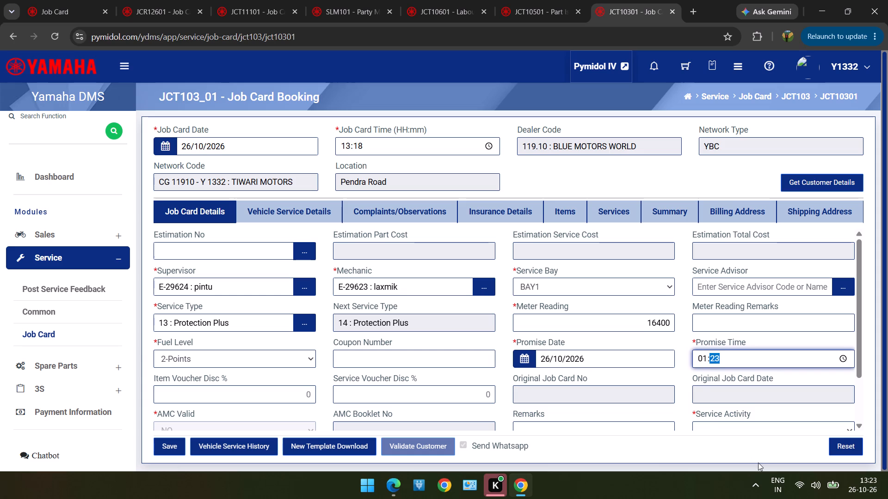
Set the job card's service activity to Normal Scheme.
scroll(748, 386, "down", 2)
left_click(733, 366)
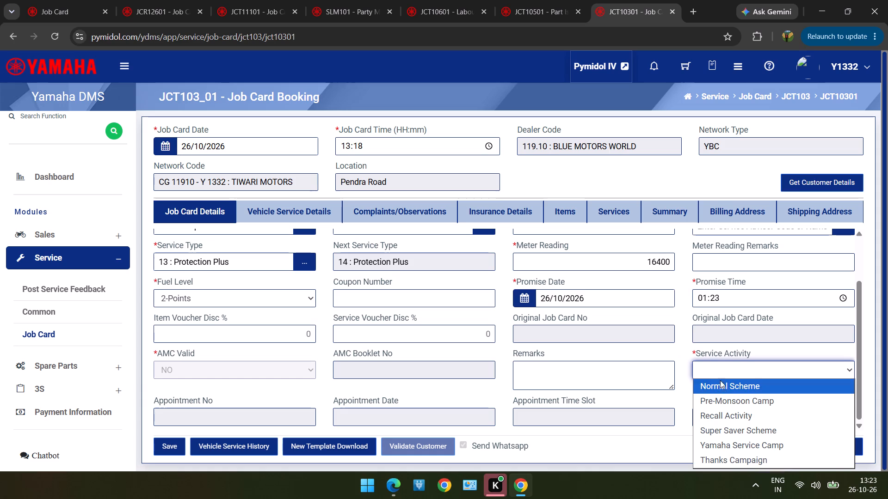
double_click(721, 392)
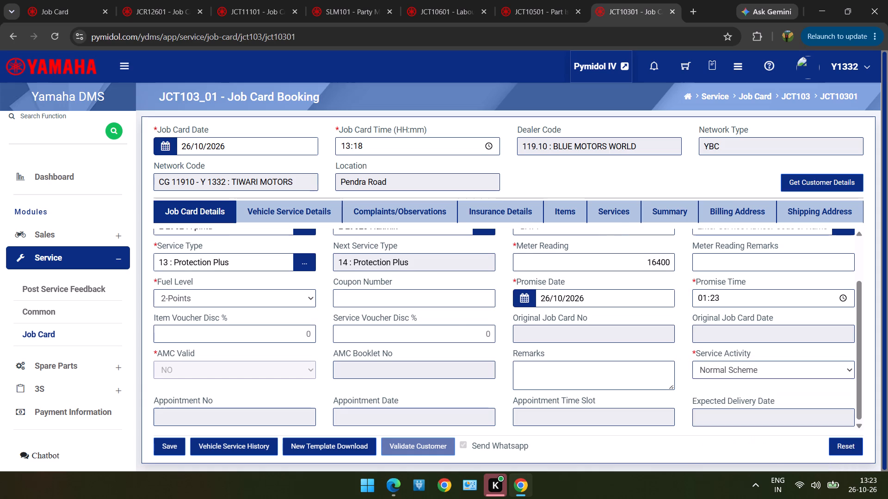
Add a complaint row and fill it with Comp83, GENERAL SERVICE, by searching complaint descriptions for GEN.
left_click(428, 221)
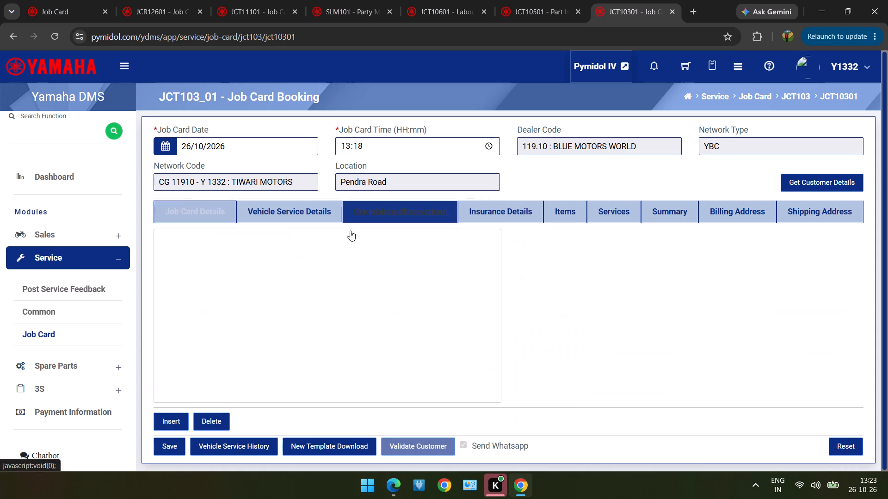
left_click(168, 425)
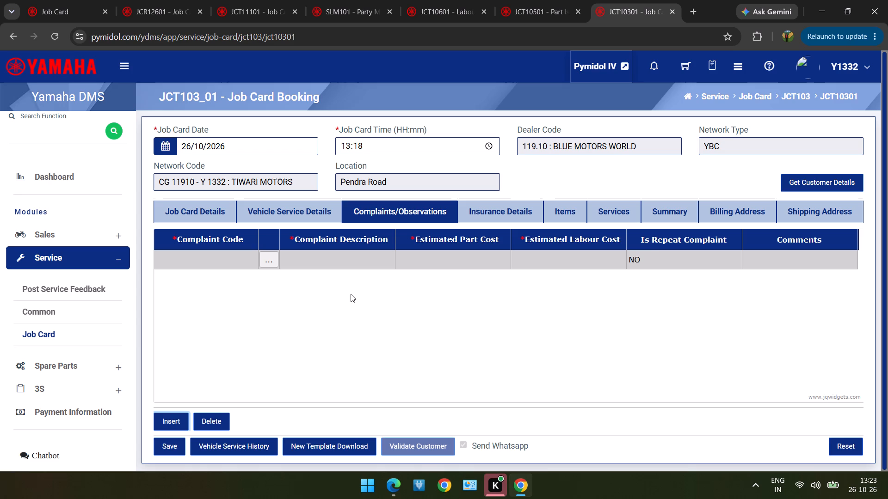
left_click(273, 256)
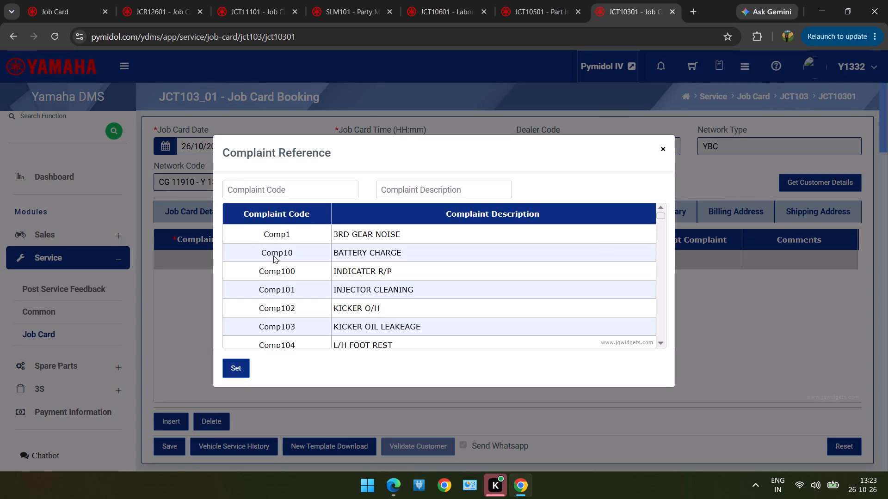
left_click(400, 186)
type("GEN")
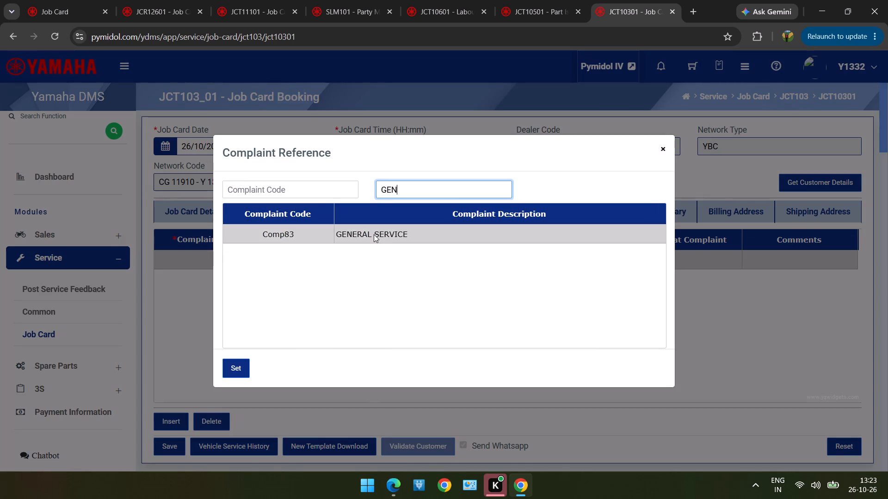
double_click(374, 234)
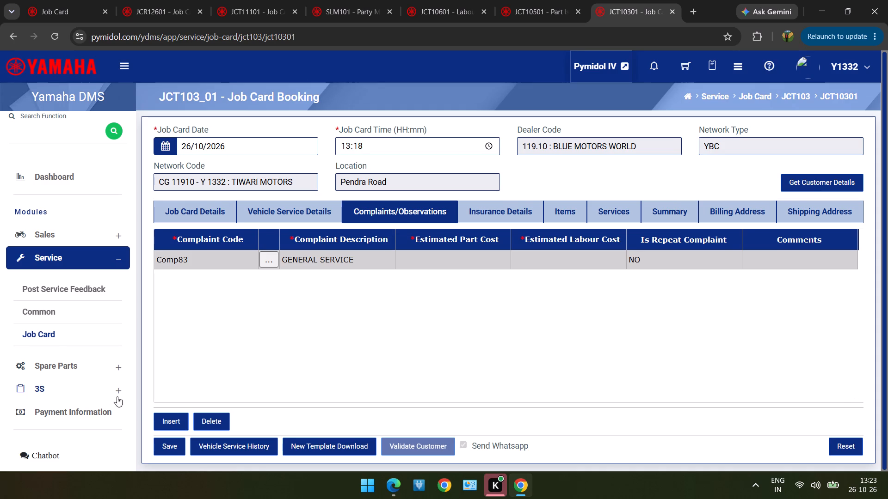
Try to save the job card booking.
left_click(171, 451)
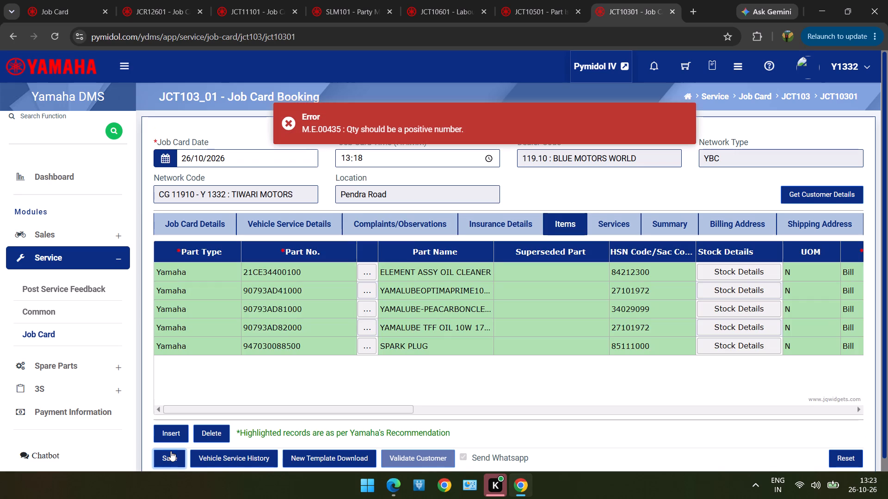
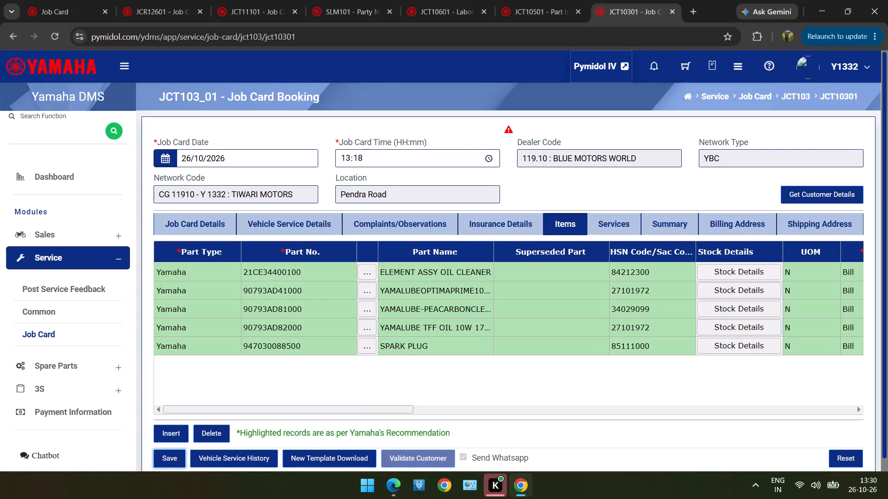
Delete the part rows 90793AD82000 and 90793AD81000 from the job card's items.
left_click(264, 325)
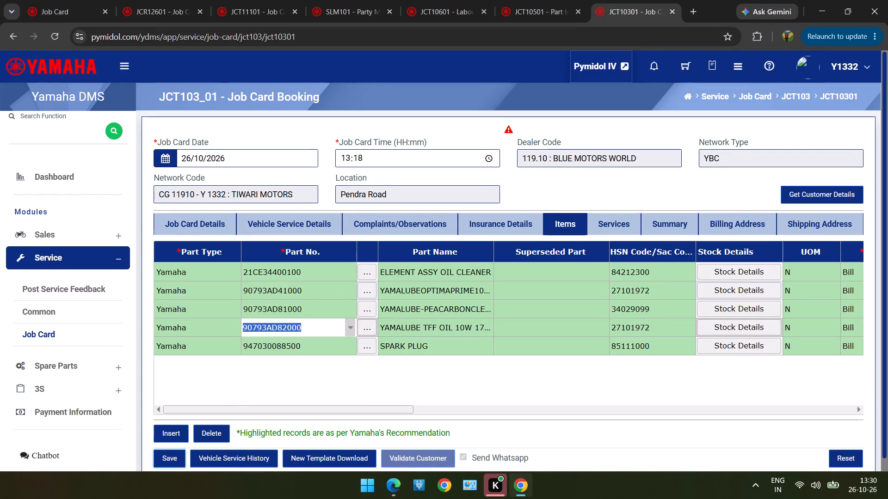
left_click(216, 434)
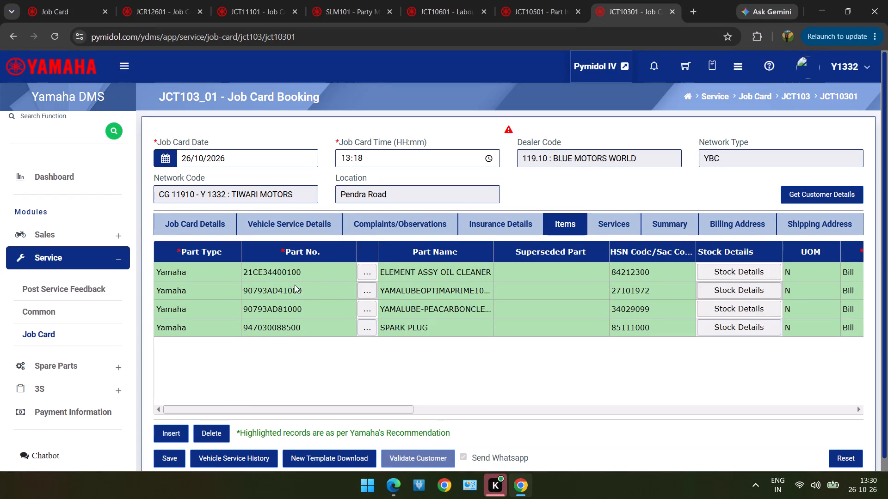
left_click_drag(295, 285, 216, 440)
left_click_drag(216, 436, 302, 287)
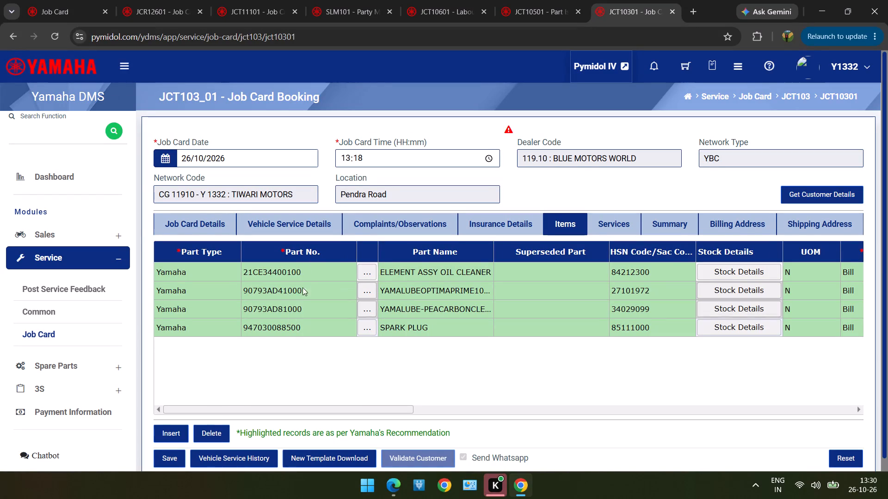
left_click_drag(302, 287, 294, 304)
left_click_drag(294, 304, 214, 433)
left_click_drag(214, 433, 301, 292)
left_click(301, 292)
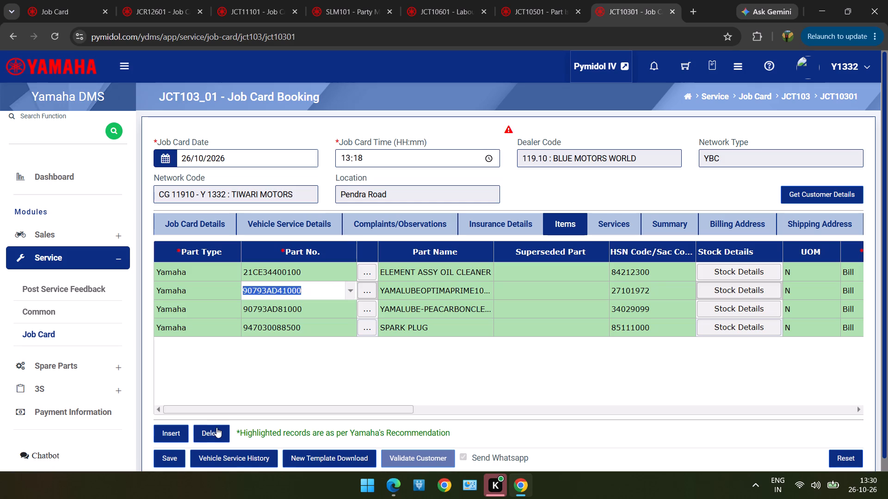
left_click_drag(216, 427, 281, 305)
left_click_drag(281, 305, 207, 426)
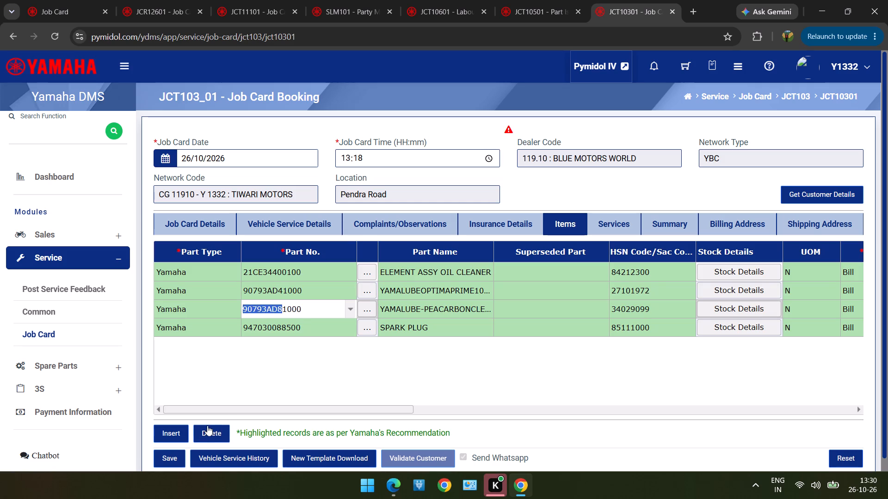
left_click(207, 426)
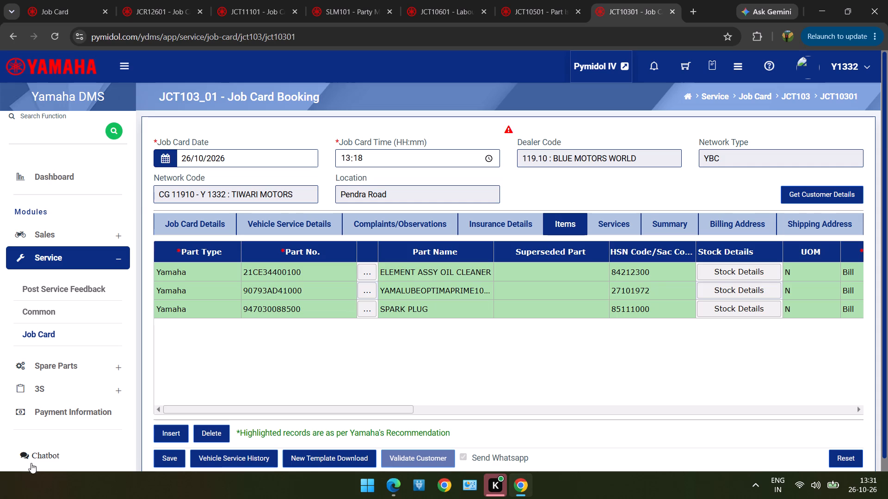
left_click_drag(252, 309, 183, 436)
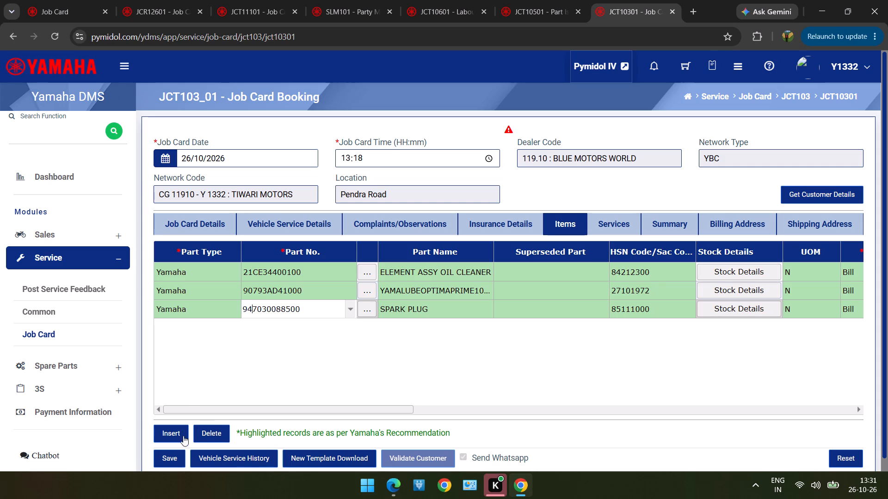
left_click_drag(183, 436, 208, 426)
left_click(208, 426)
left_click_drag(314, 290, 313, 295)
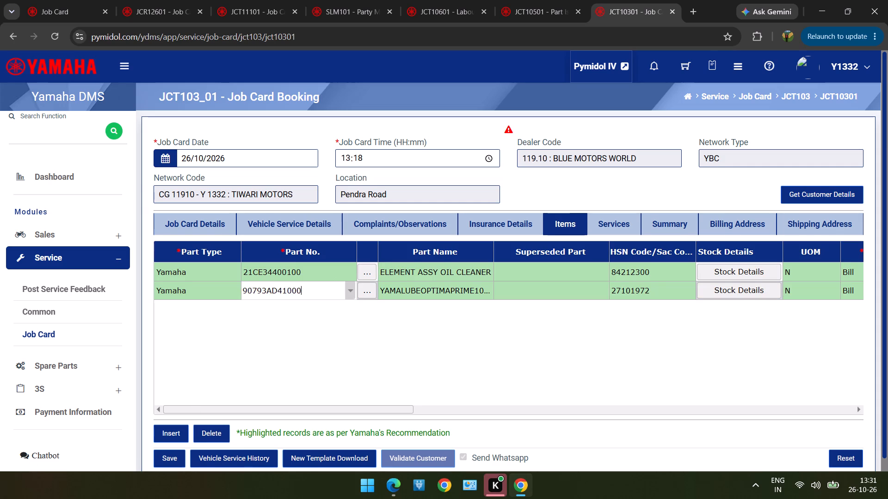
left_click_drag(313, 295, 214, 422)
left_click(214, 422)
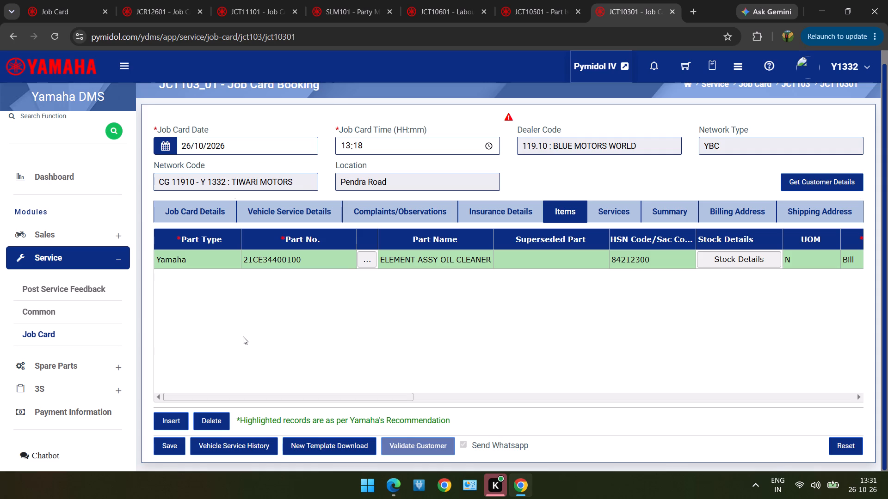
left_click(335, 268)
left_click(218, 419)
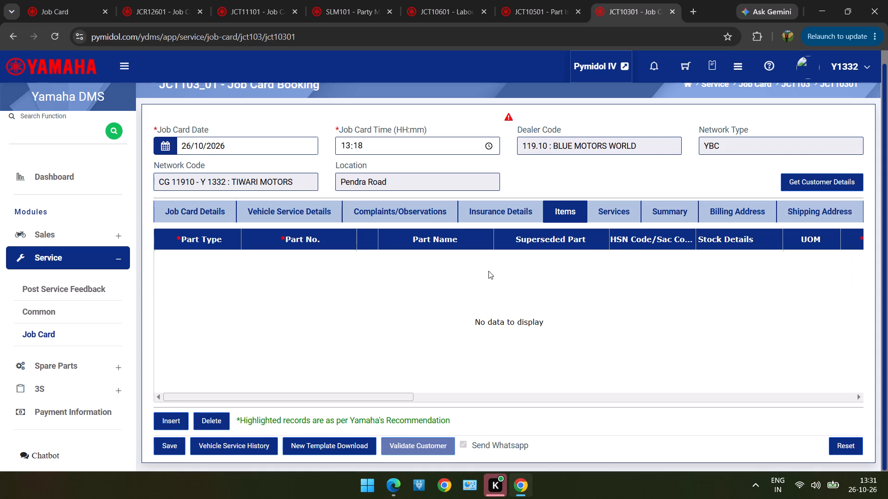
Delete the labour rows 014 Race Bearing Lubrication and 012 Drivechain cleaning from the job card's services.
left_click(610, 219)
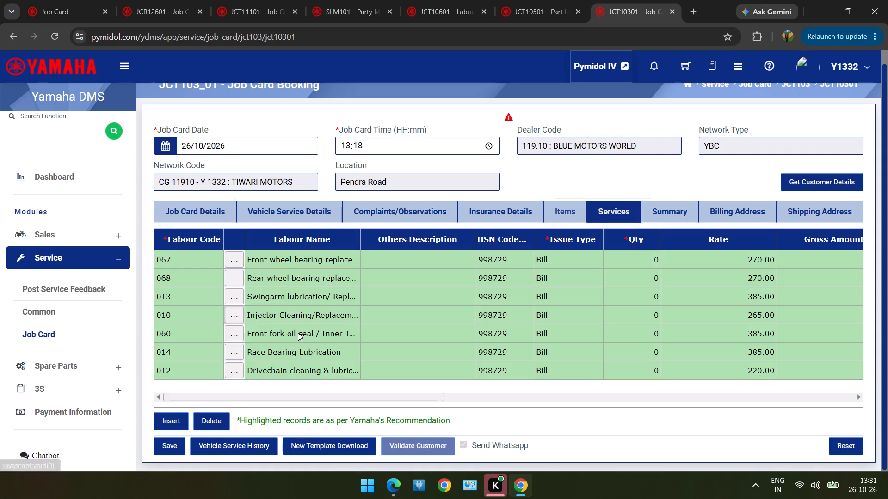
left_click_drag(263, 365, 210, 419)
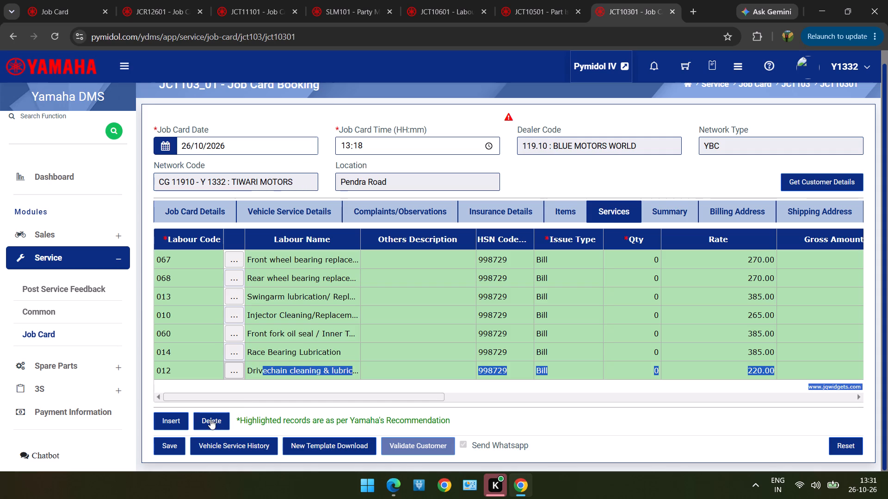
left_click_drag(210, 419, 283, 348)
left_click_drag(283, 348, 220, 418)
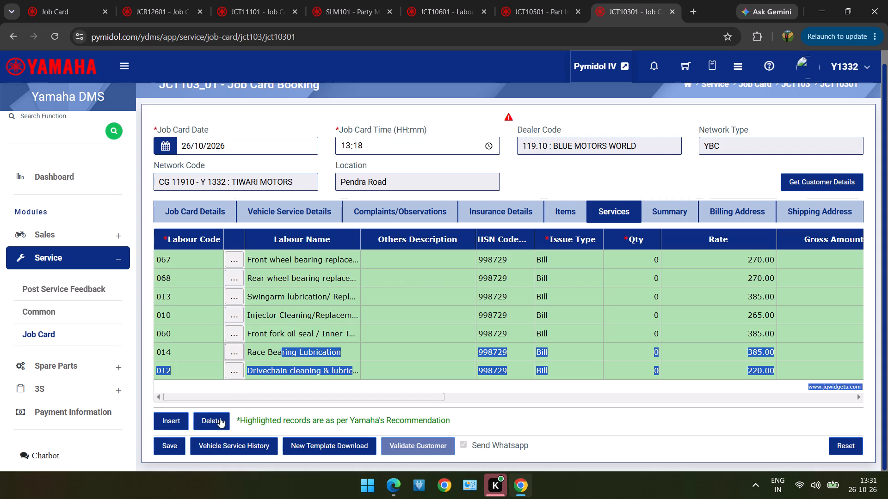
left_click_drag(220, 418, 210, 422)
left_click(210, 422)
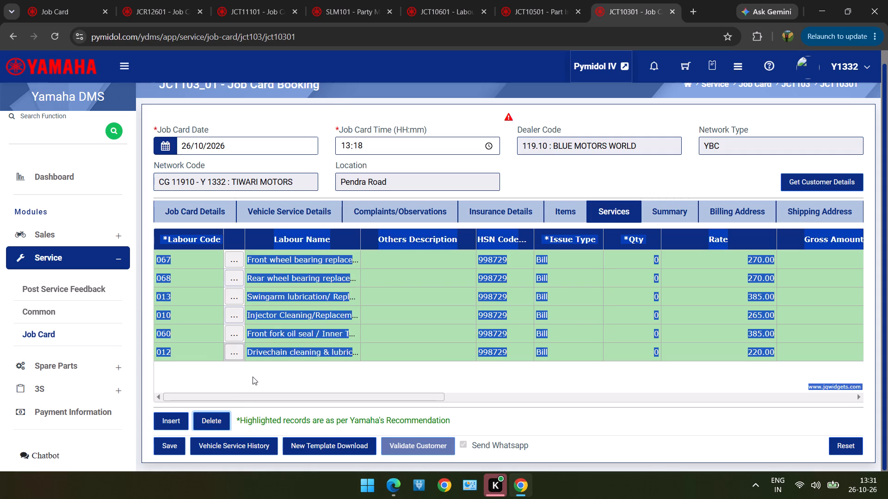
left_click(216, 419)
left_click(267, 349)
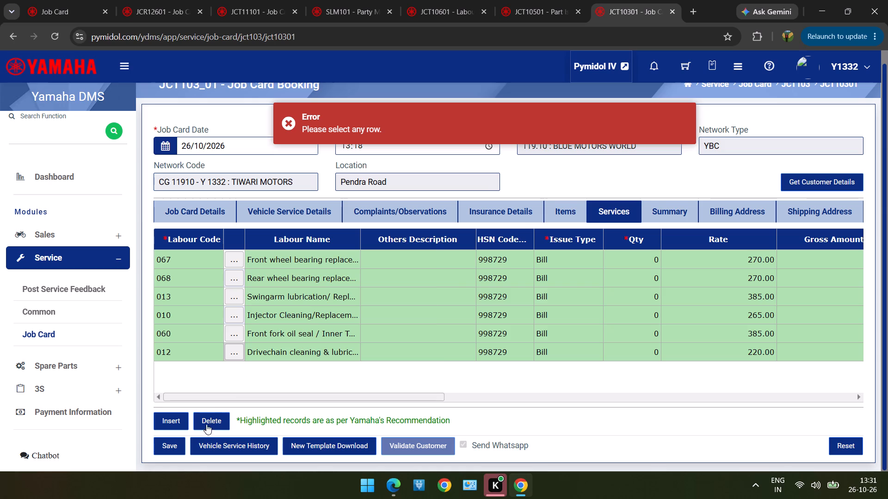
left_click(204, 425)
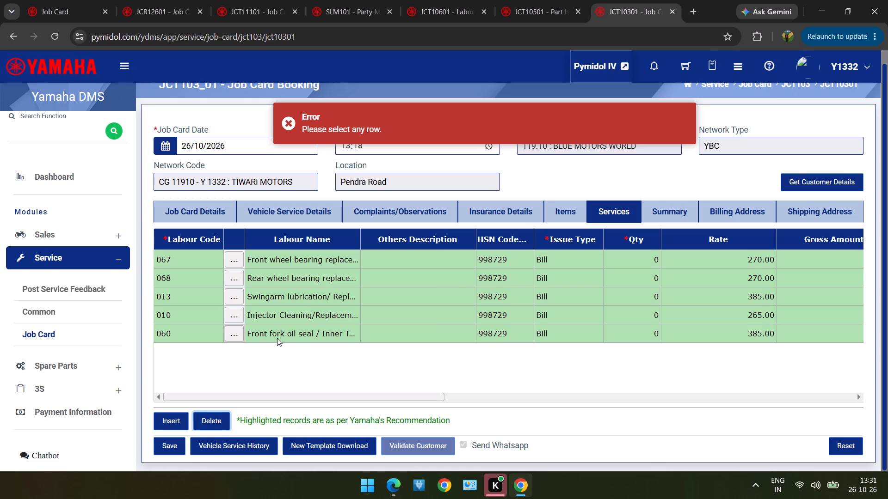
Delete the labour rows 060 Front fork oil seal and 010 Injector Cleaning from the services.
left_click_drag(278, 328, 209, 418)
left_click_drag(209, 418, 234, 387)
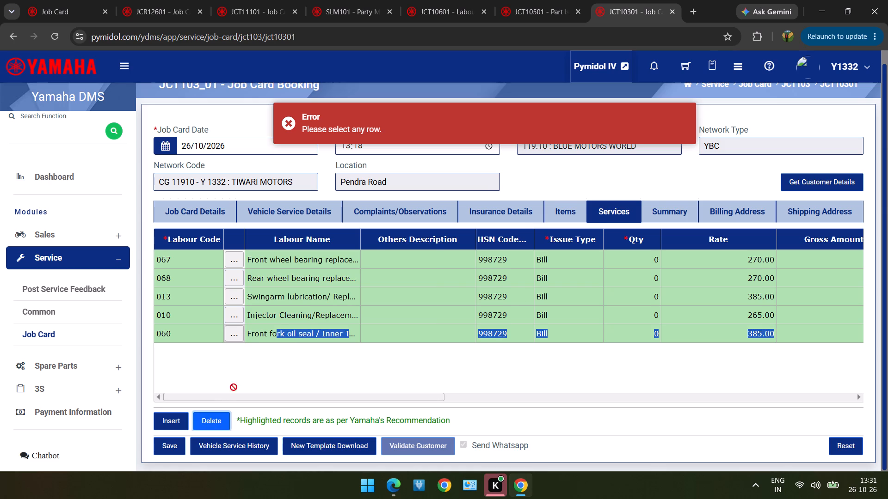
left_click_drag(234, 387, 277, 323)
left_click(277, 323)
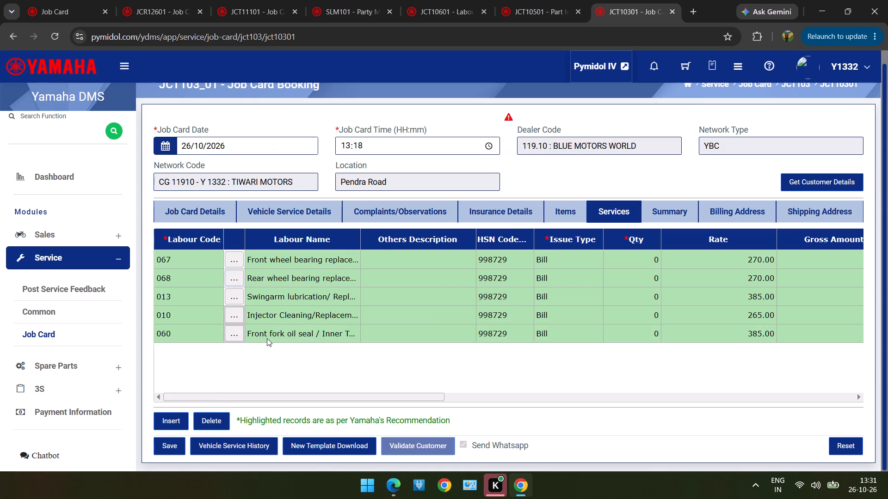
left_click_drag(267, 337, 217, 416)
left_click(217, 416)
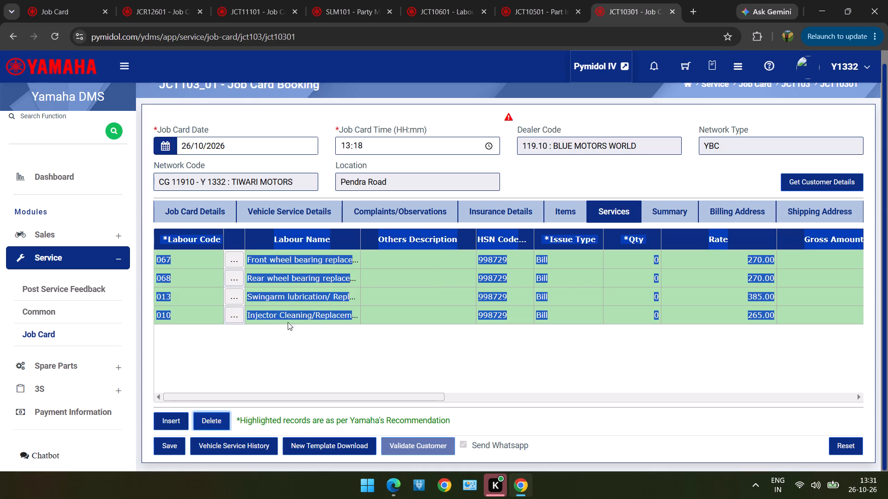
left_click(278, 335)
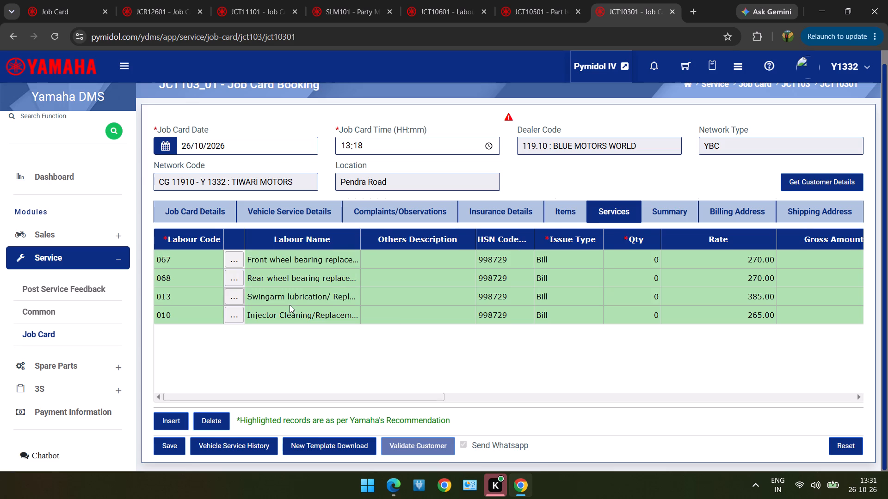
left_click_drag(288, 310, 212, 426)
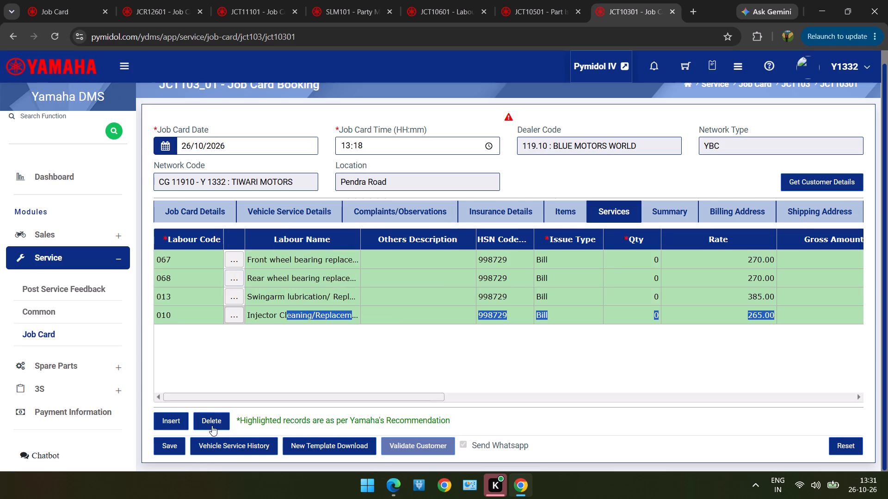
left_click_drag(212, 426, 209, 421)
left_click(209, 421)
Delete the remaining service rows: 068 Rear wheel bearing, 013 Swingarm lubrication and 067 Front wheel bearing.
left_click(272, 302)
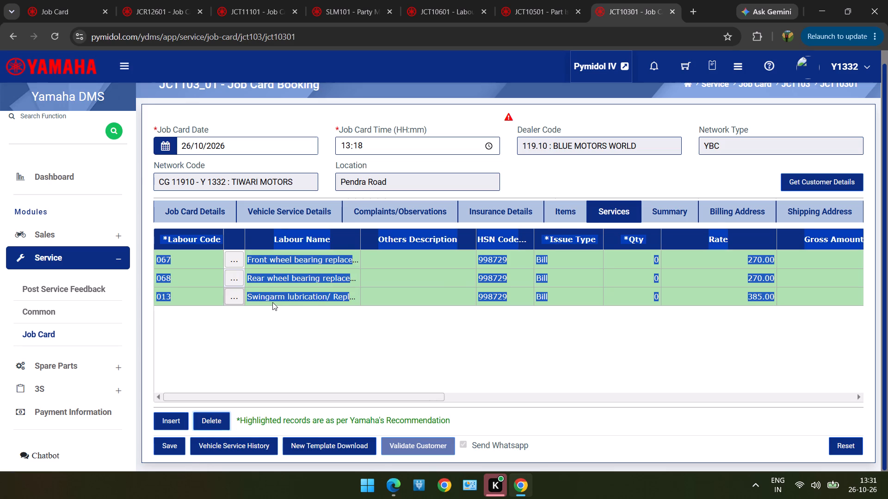
left_click(272, 299)
left_click_drag(214, 419, 296, 282)
left_click(296, 282)
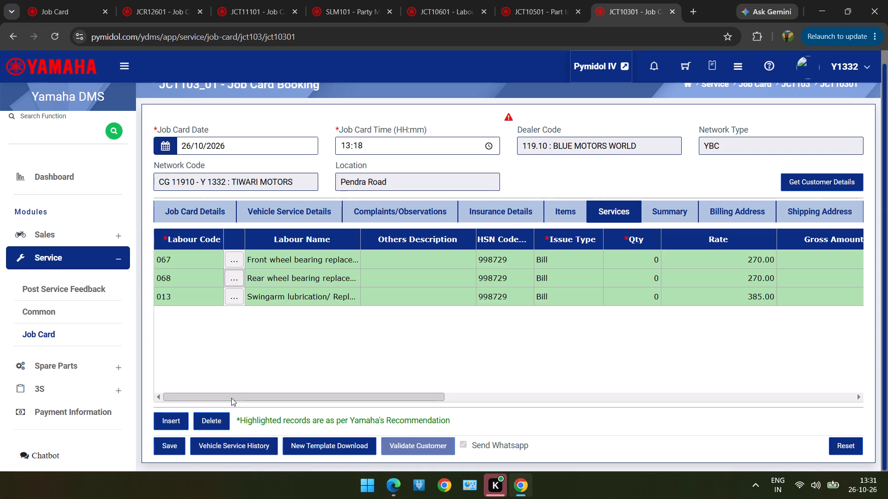
left_click(211, 421)
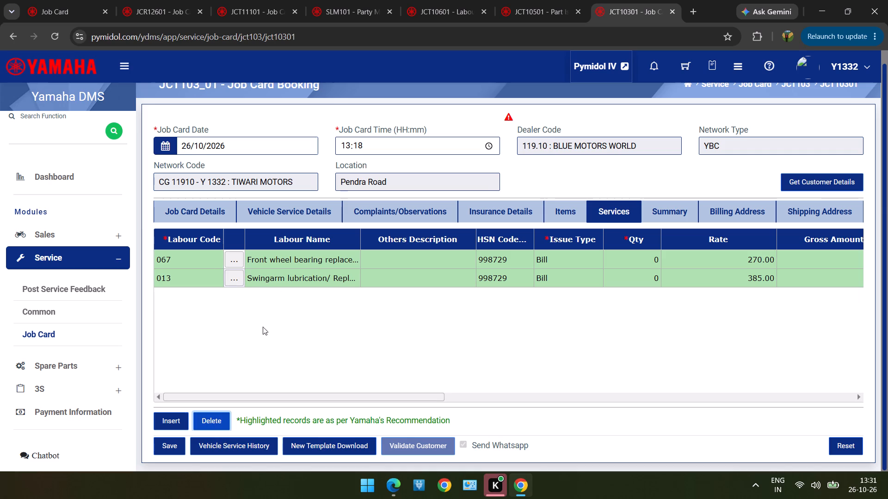
left_click(269, 271)
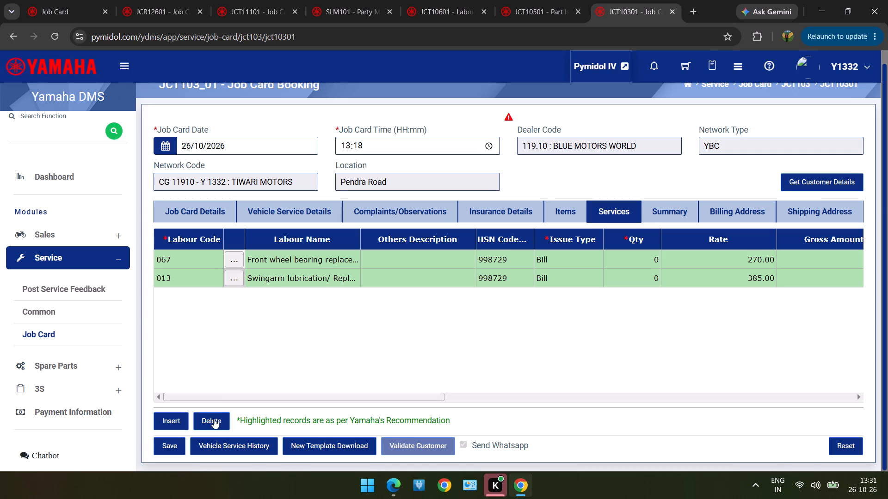
left_click(212, 419)
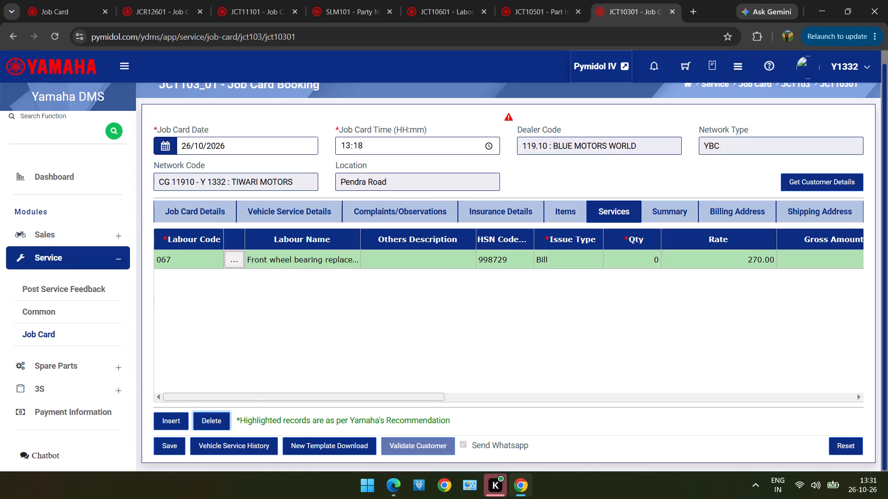
left_click(312, 262)
left_click(216, 416)
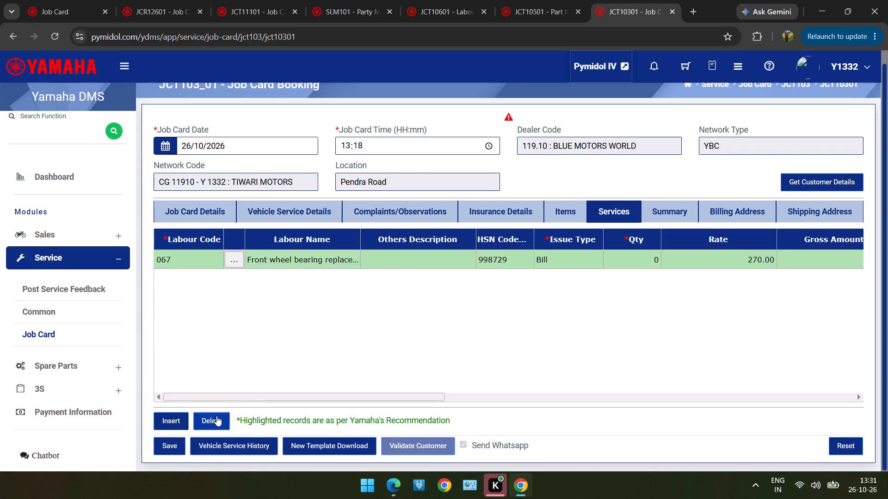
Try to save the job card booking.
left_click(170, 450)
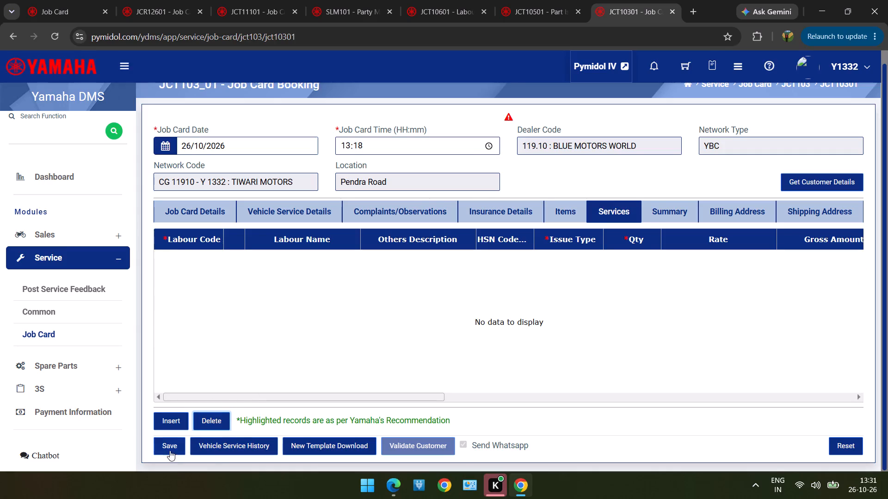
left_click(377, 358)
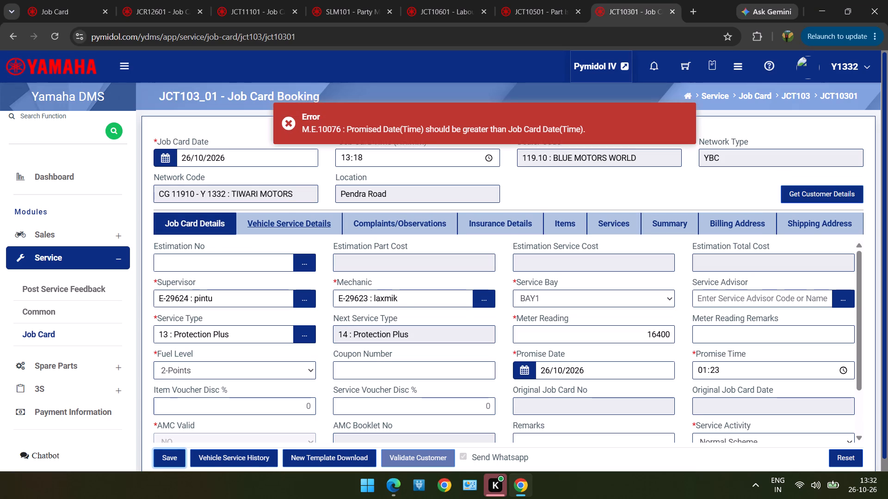
Set the job card time to 01:32.
left_click(344, 159)
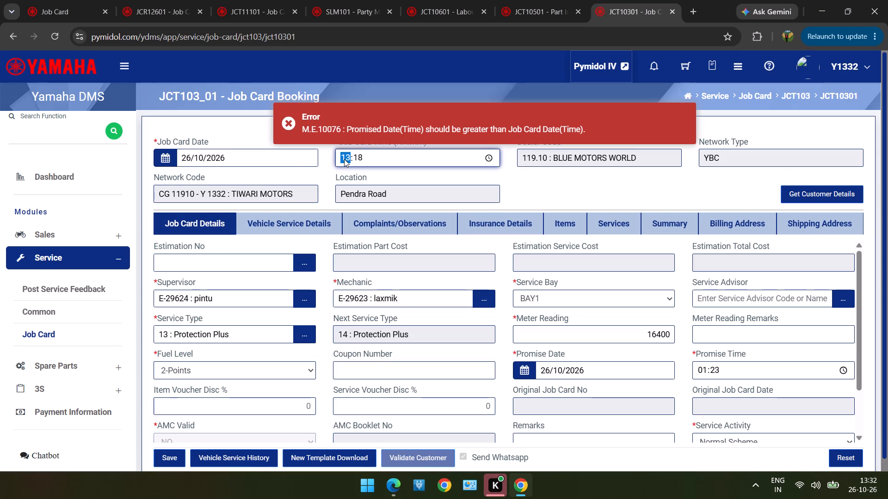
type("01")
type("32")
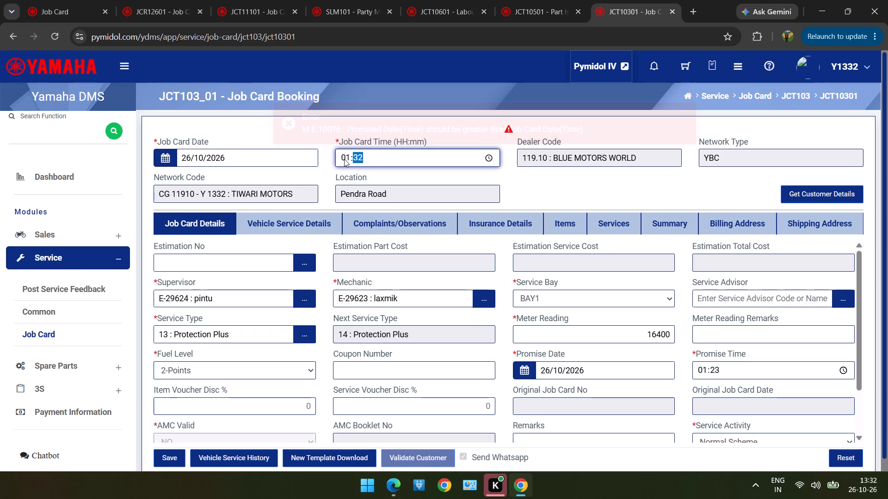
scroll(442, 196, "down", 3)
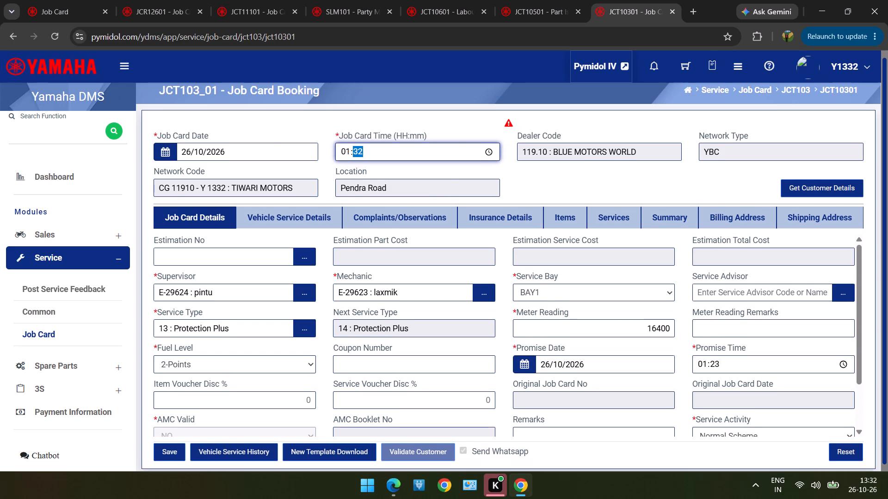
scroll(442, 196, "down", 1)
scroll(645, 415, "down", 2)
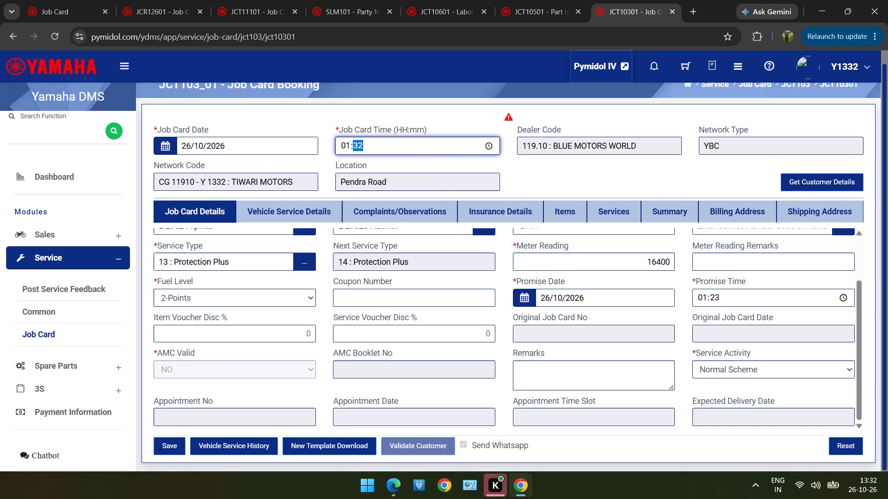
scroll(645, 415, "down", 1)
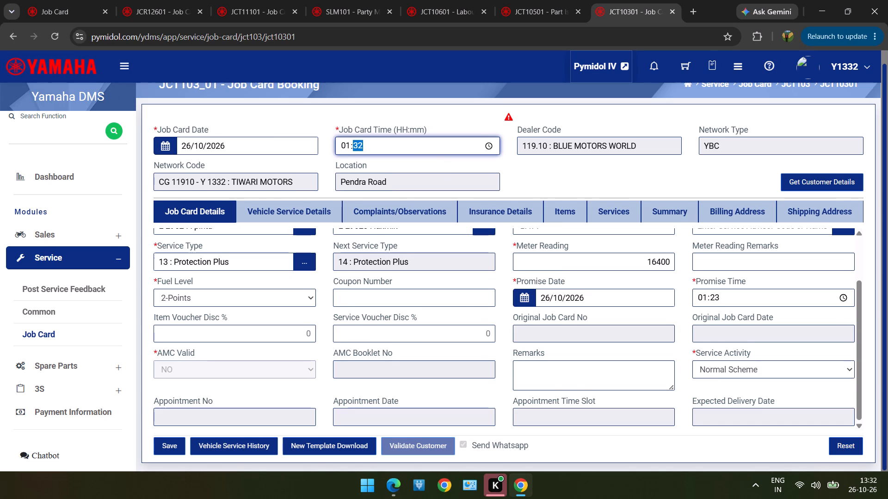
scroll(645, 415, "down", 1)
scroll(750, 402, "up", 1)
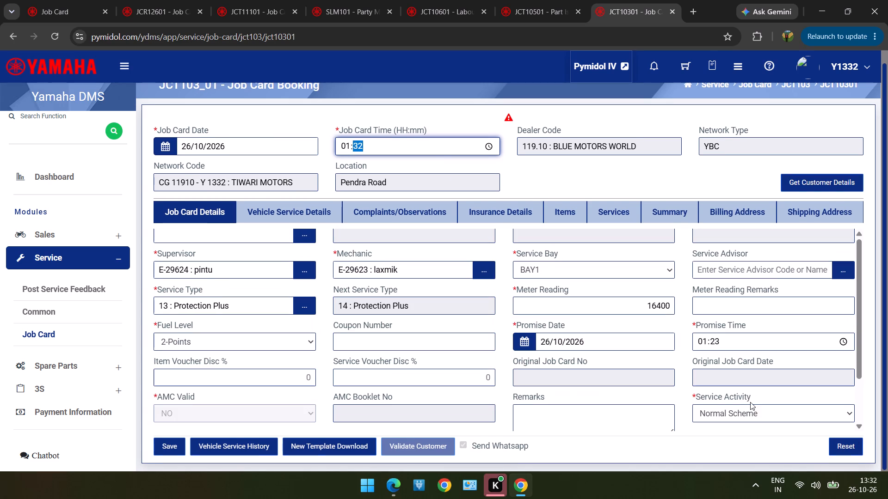
Set the job card's promise time to 01:32.
scroll(750, 402, "up", 2)
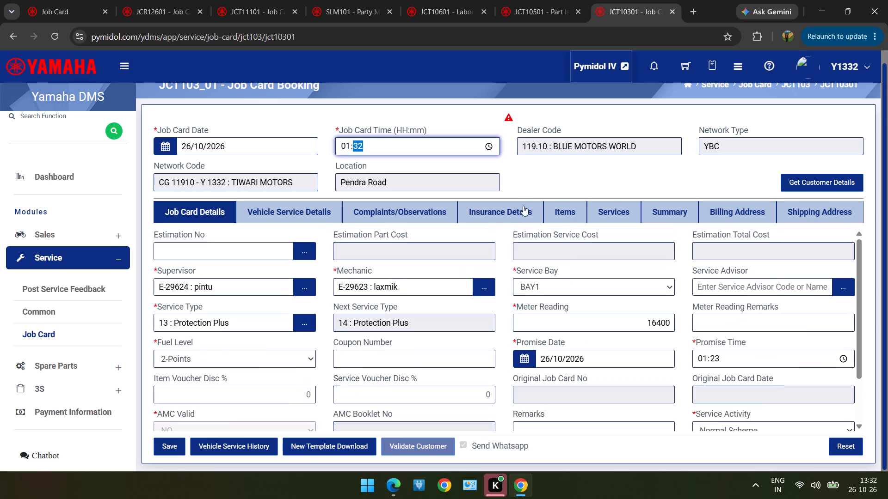
left_click(431, 206)
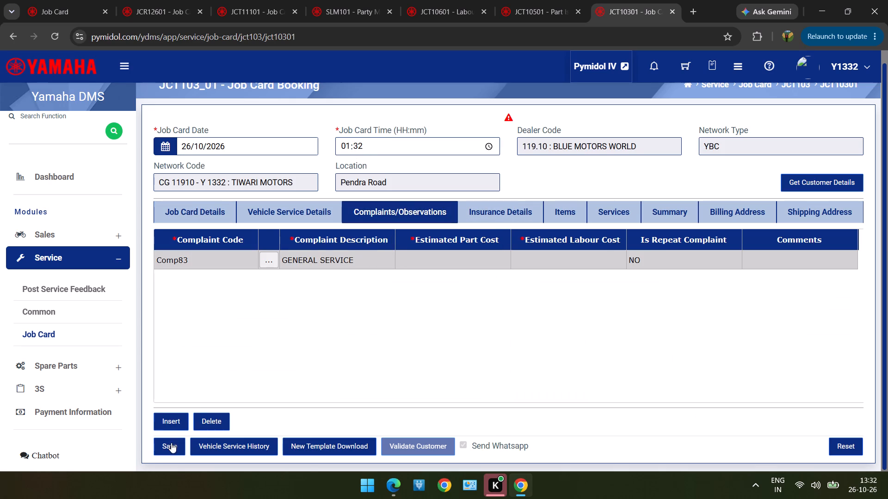
left_click(212, 208)
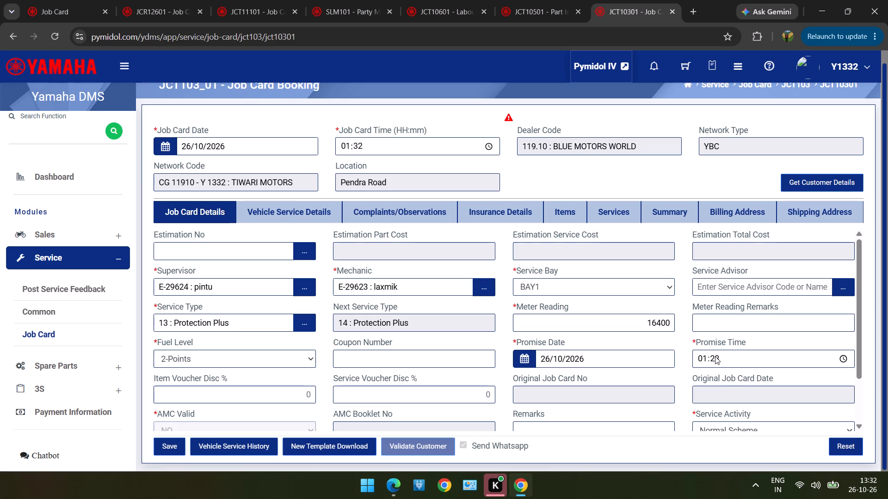
left_click(707, 353)
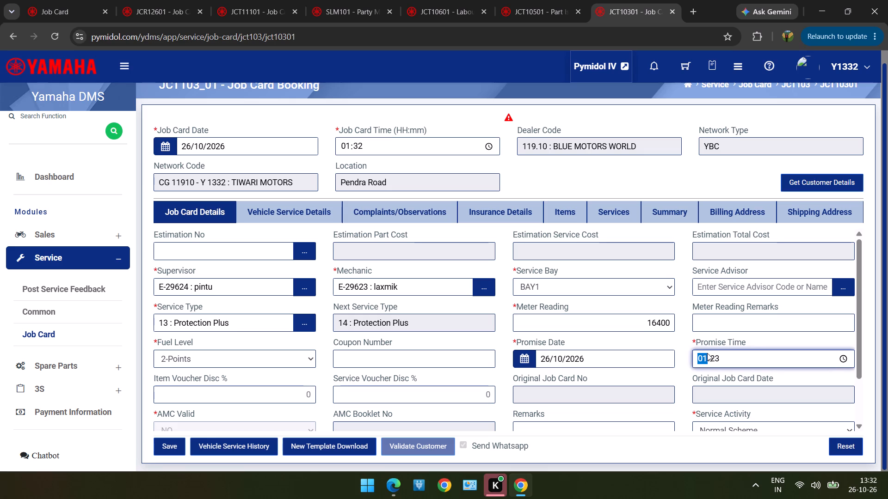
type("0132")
Save and confirm the job card booking, and return to a blank booking form.
scroll(707, 353, "down", 3)
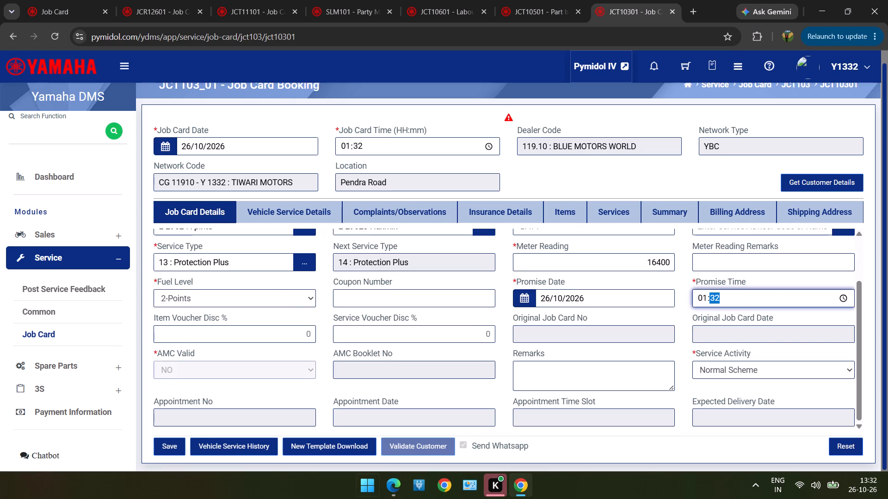
left_click(175, 445)
left_click(374, 361)
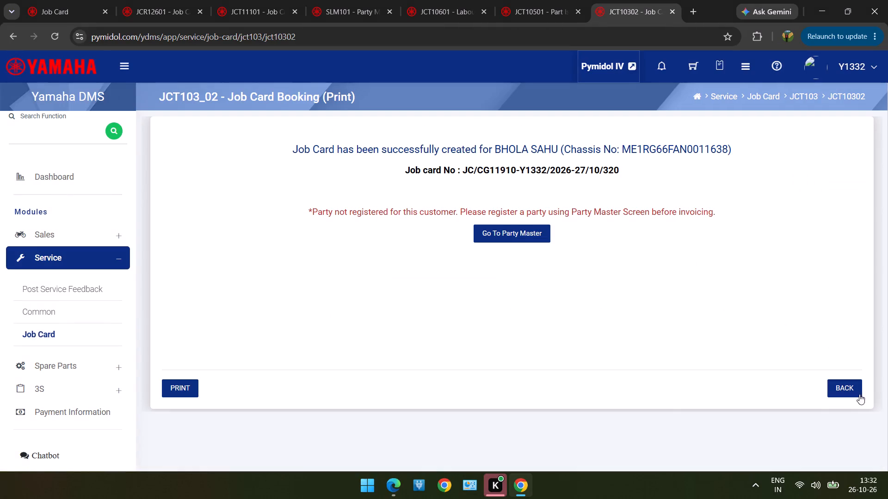
left_click(848, 385)
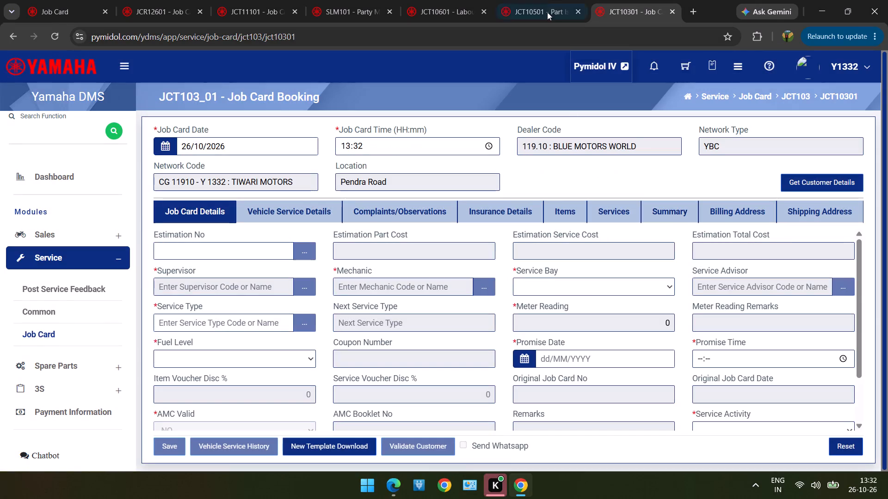
left_click(574, 12)
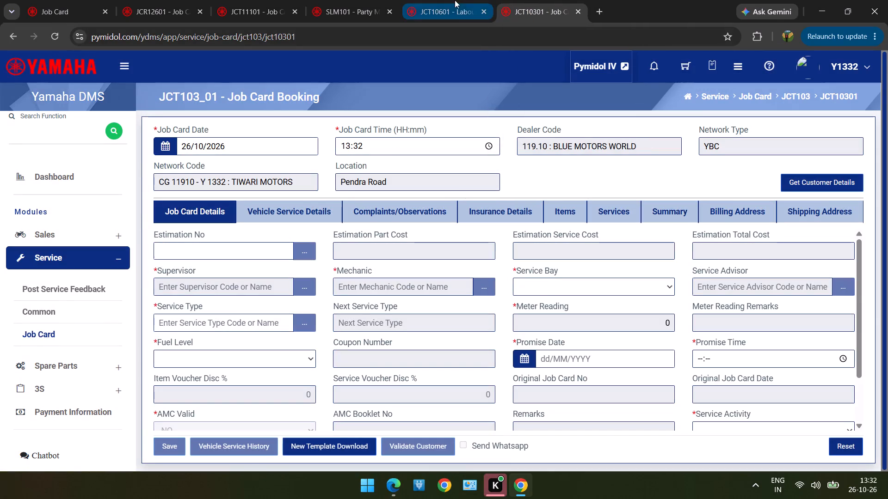
left_click(458, 11)
left_click(789, 190)
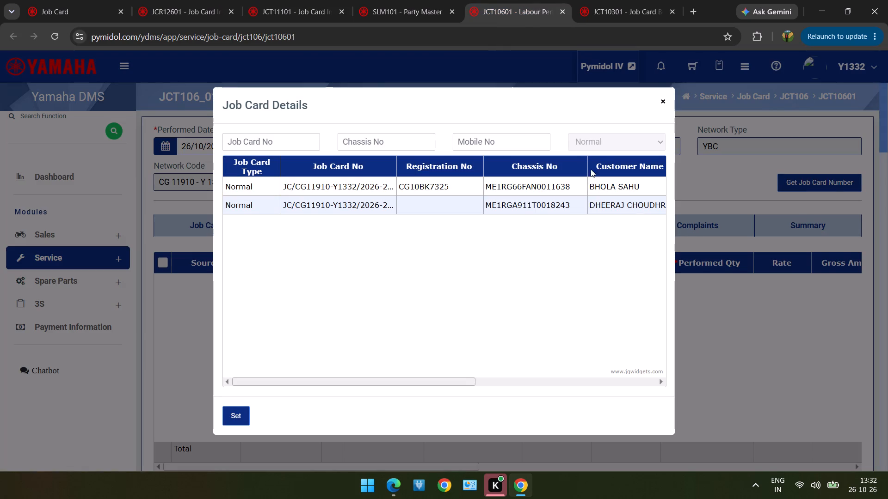
double_click(598, 183)
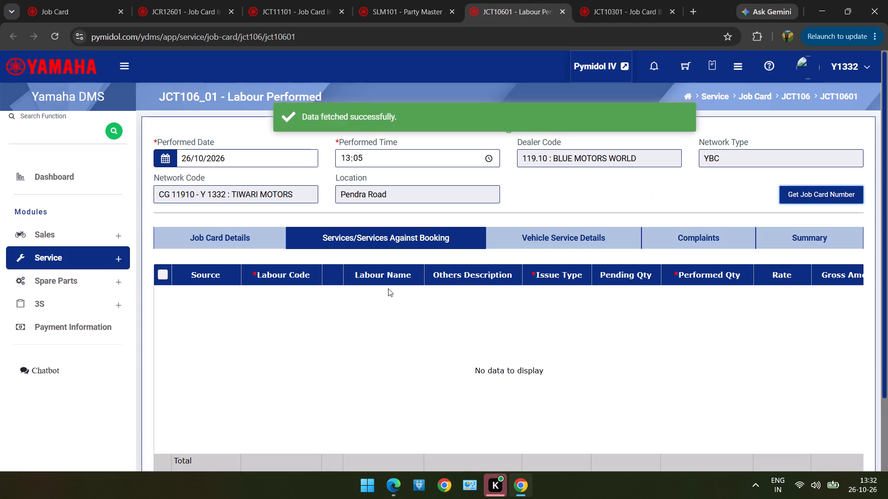
Insert a service row with labour code 001, Paid Service Including Washing.
scroll(388, 288, "down", 2)
scroll(388, 304, "up", 10)
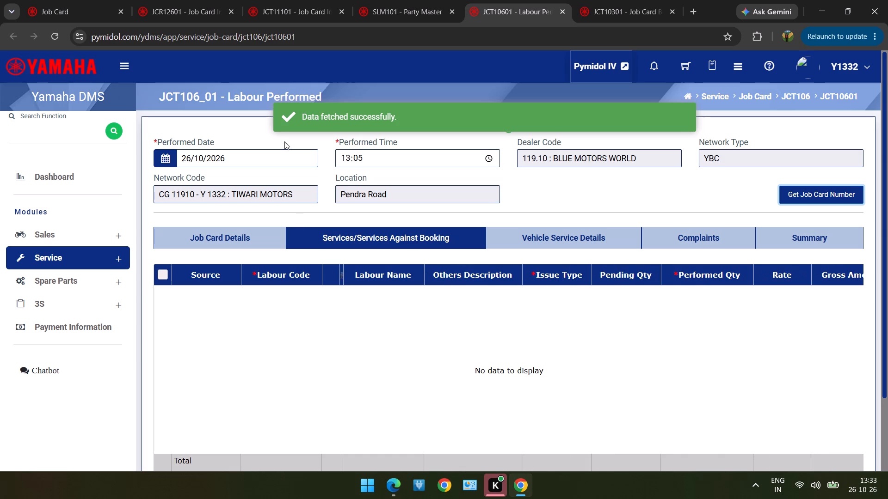
scroll(296, 144, "down", 3)
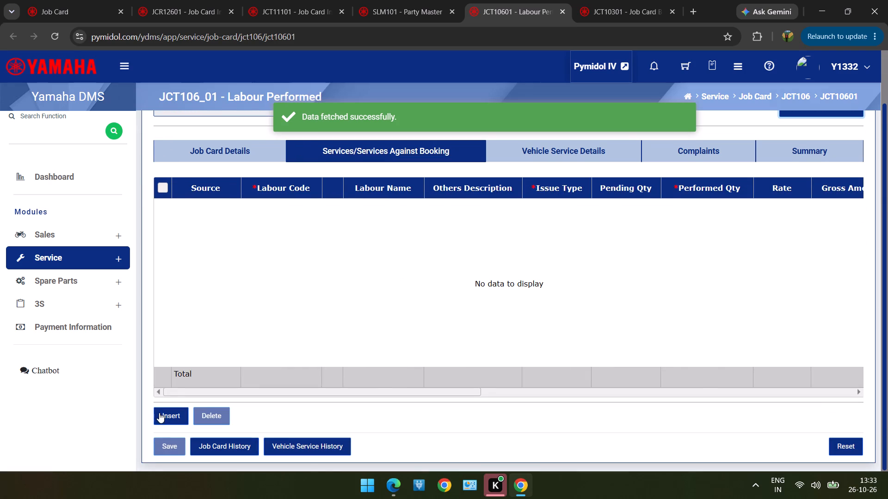
left_click(159, 413)
left_click(329, 203)
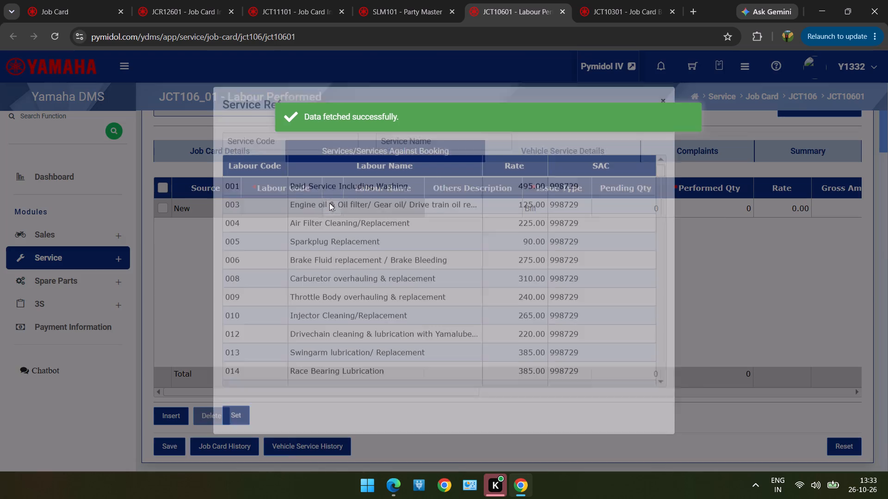
left_click(406, 144)
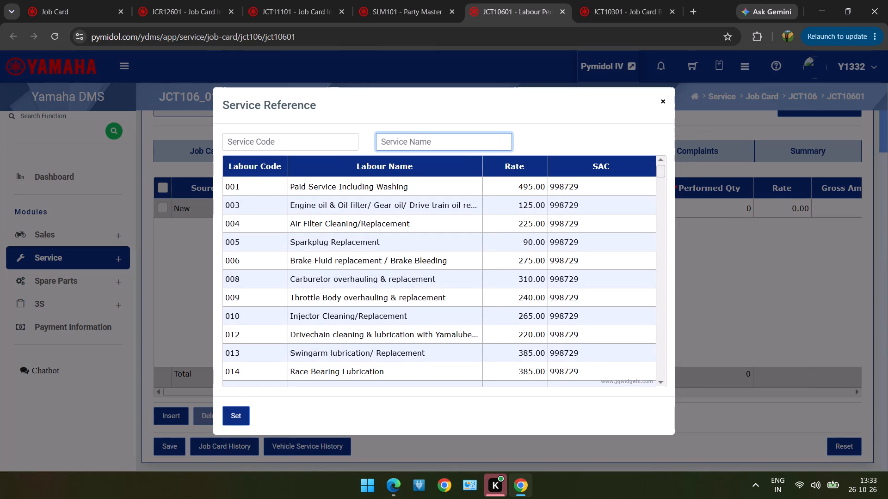
double_click(400, 179)
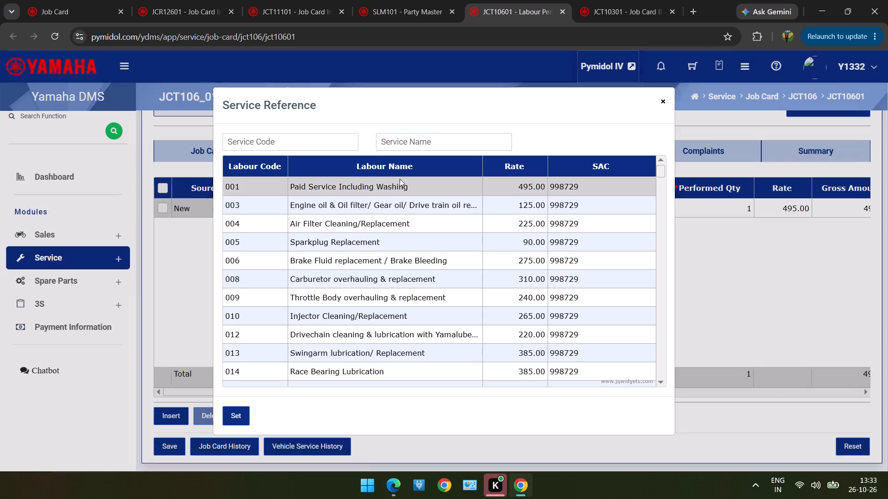
Set the 001 labour row's issue type to FOC, select the row and save the labour performed.
left_click(554, 214)
left_click_drag(554, 214, 549, 230)
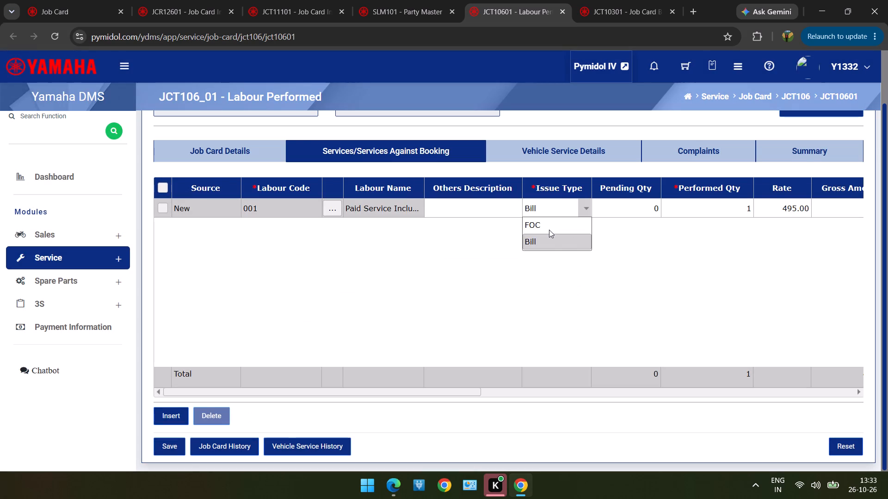
left_click(549, 230)
left_click(158, 186)
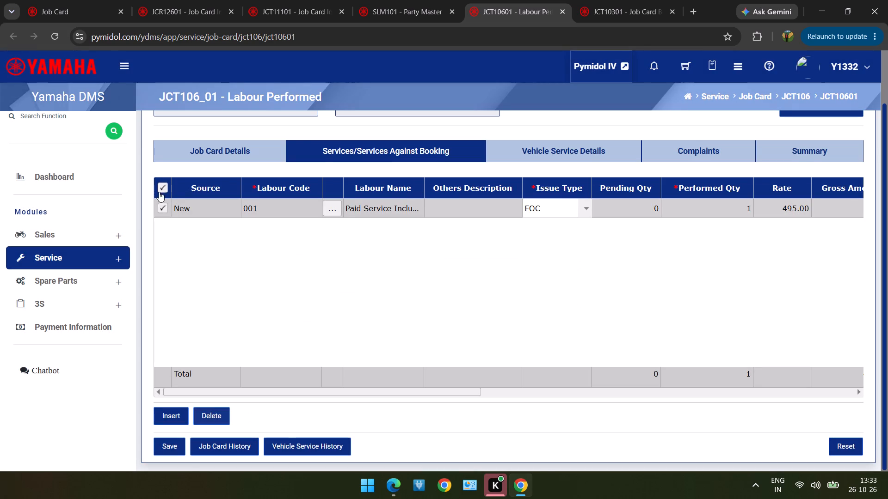
left_click(174, 447)
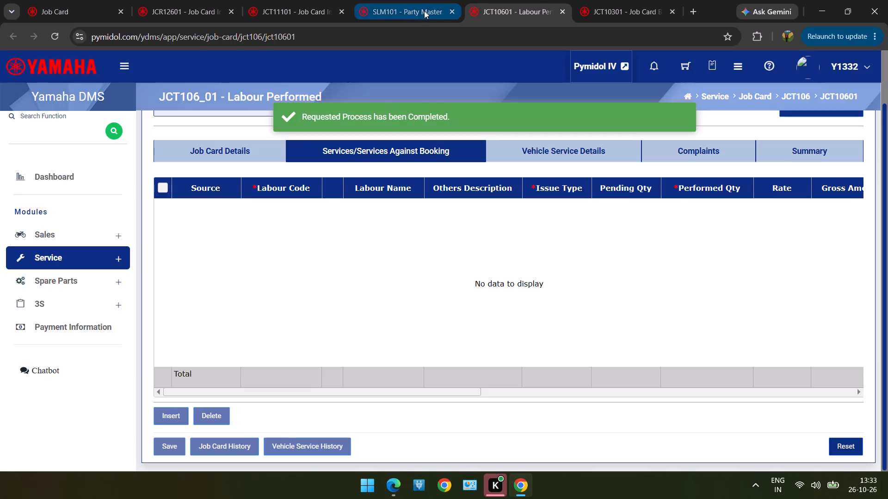
Enter the job card customer's name as the party name in the new Party Master record.
left_click(424, 11)
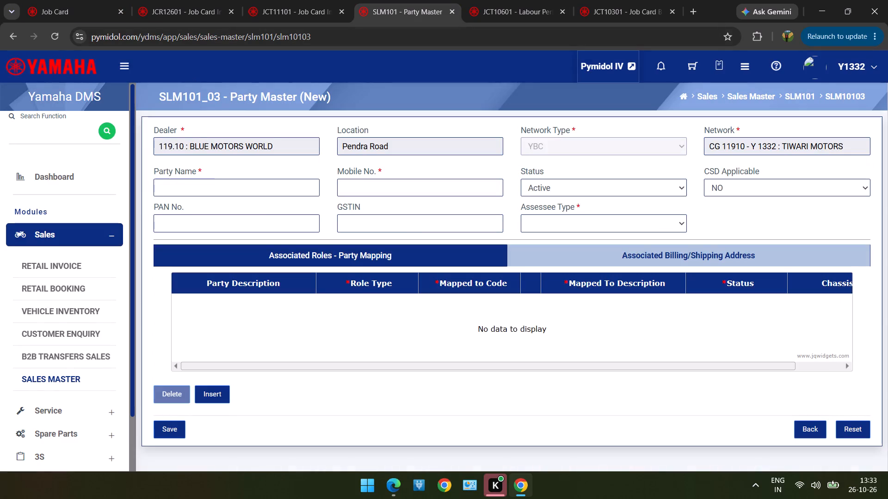
left_click(211, 185)
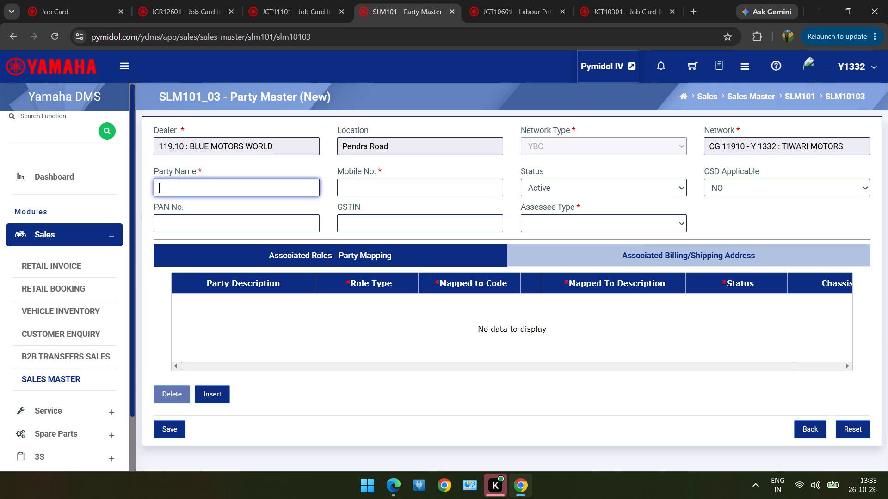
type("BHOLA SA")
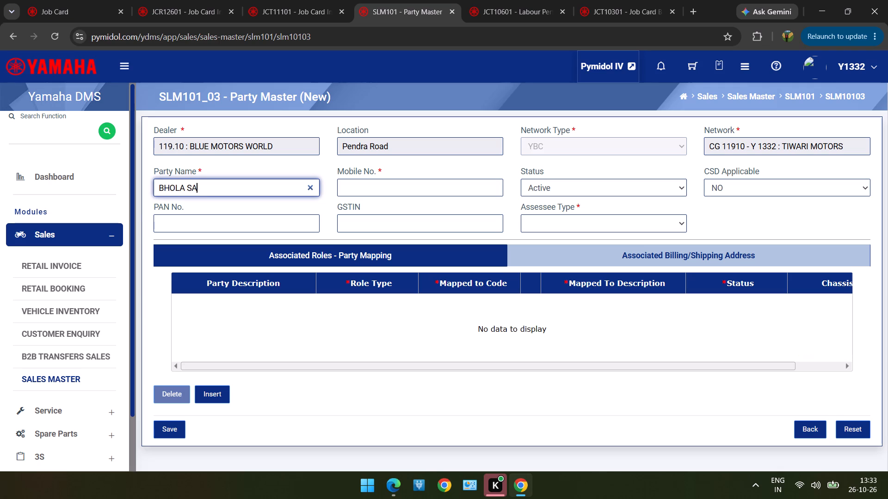
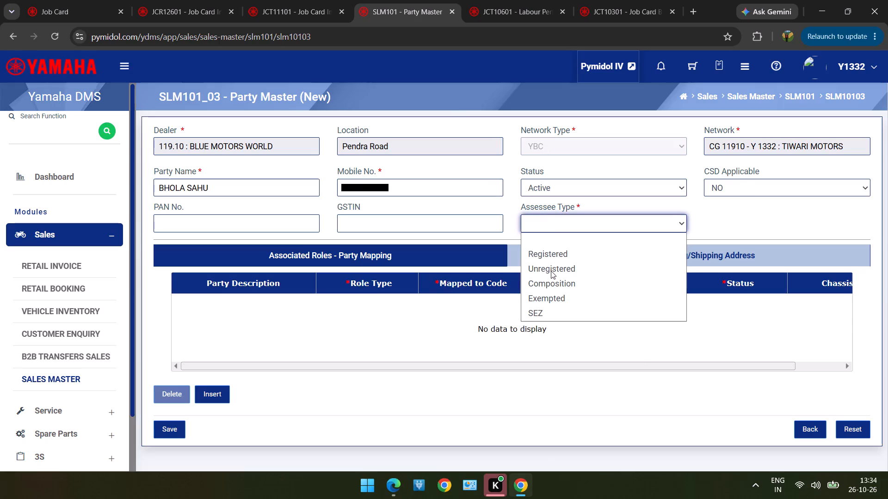
Set the new party's assessee type to Unregistered.
left_click_drag(551, 271, 551, 269)
double_click(551, 269)
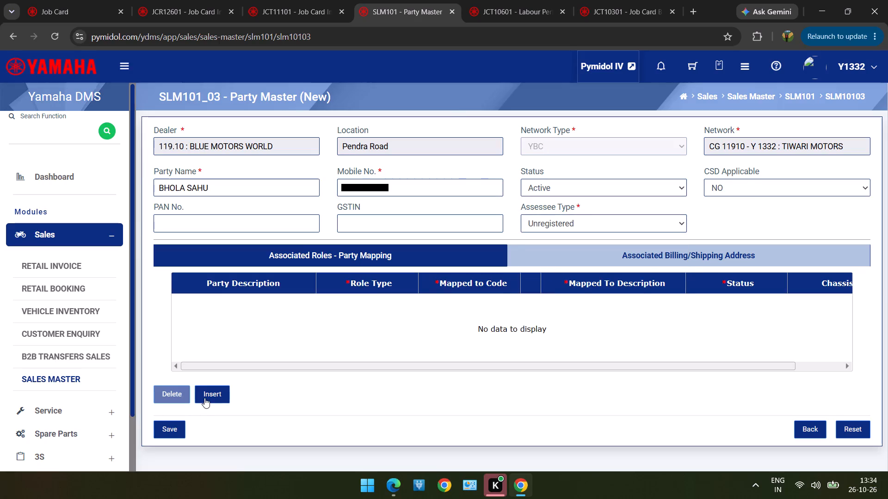
Insert a party mapping row with role type Vehicle Retail Customer.
left_click(204, 398)
double_click(382, 307)
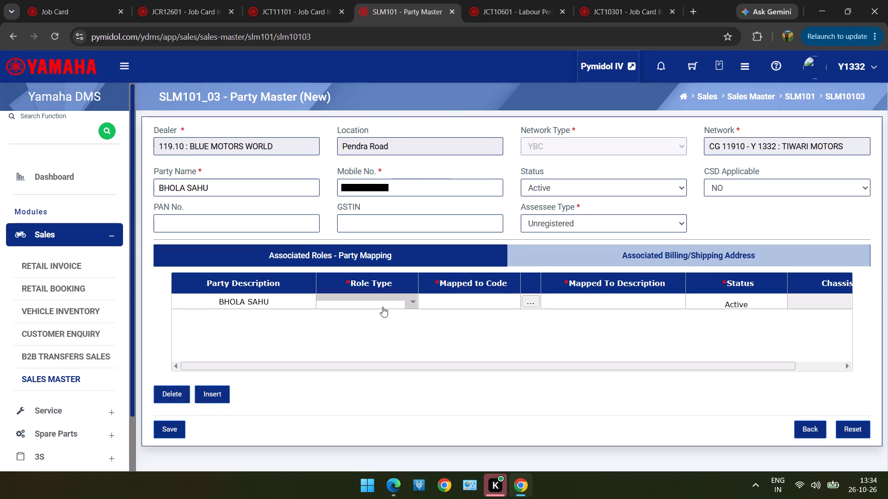
left_click(382, 307)
left_click(360, 105)
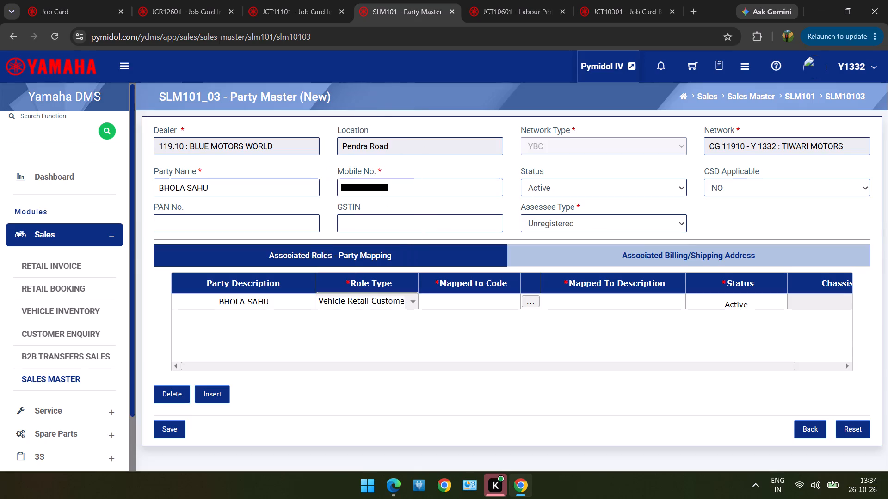
left_click(525, 296)
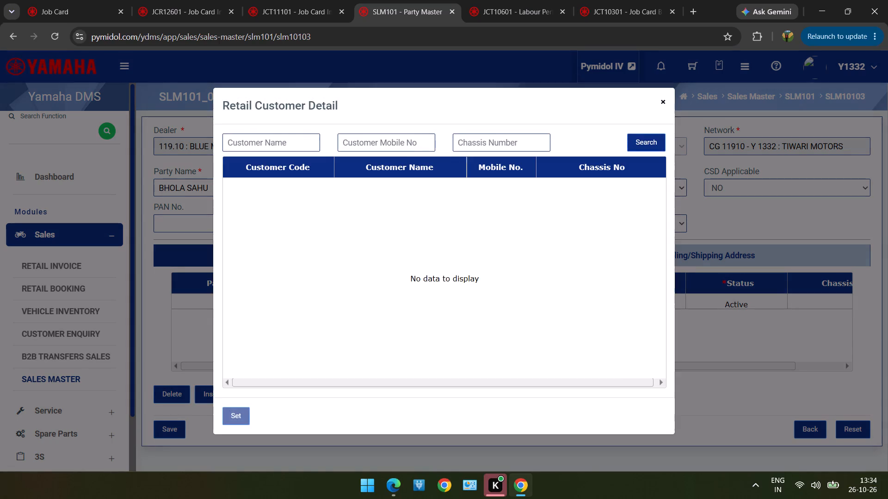
left_click(662, 101)
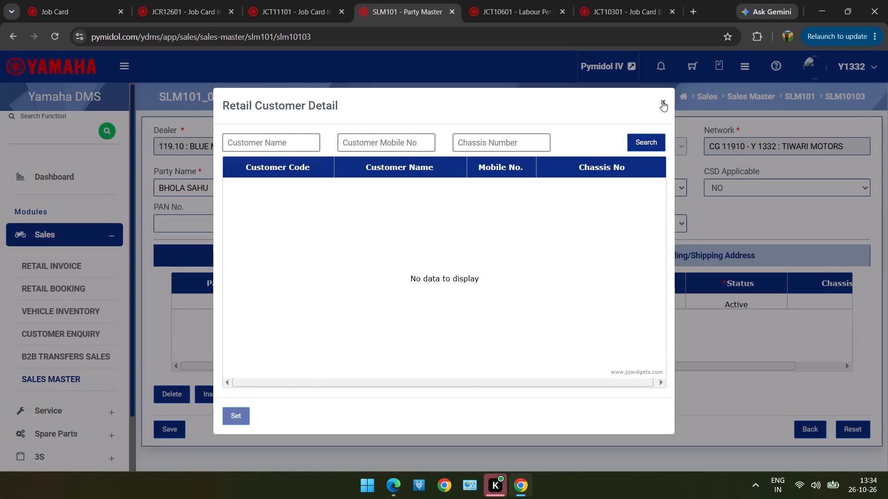
double_click(390, 191)
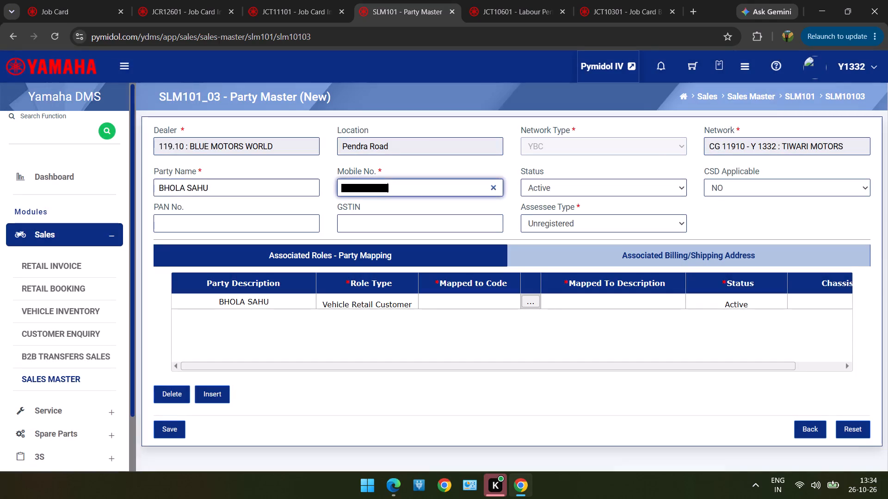
key("ctrl+c")
left_click(531, 301)
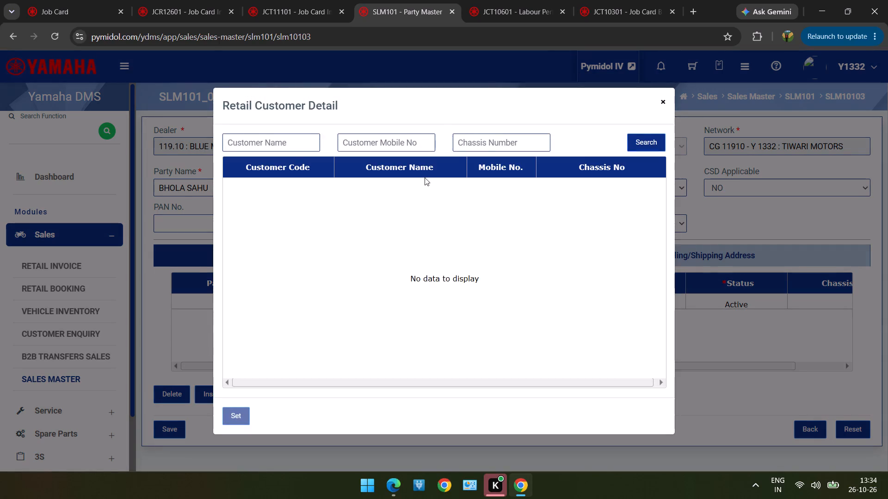
left_click(407, 140)
key("ctrl+v")
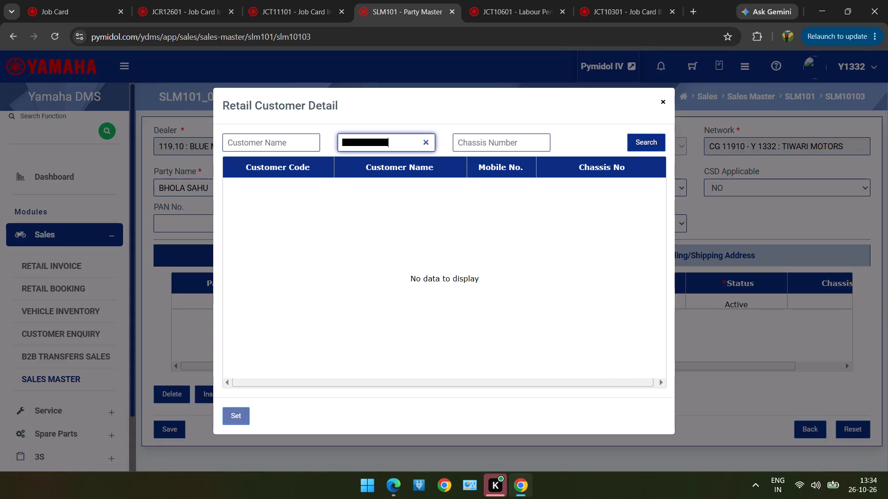
left_click(644, 147)
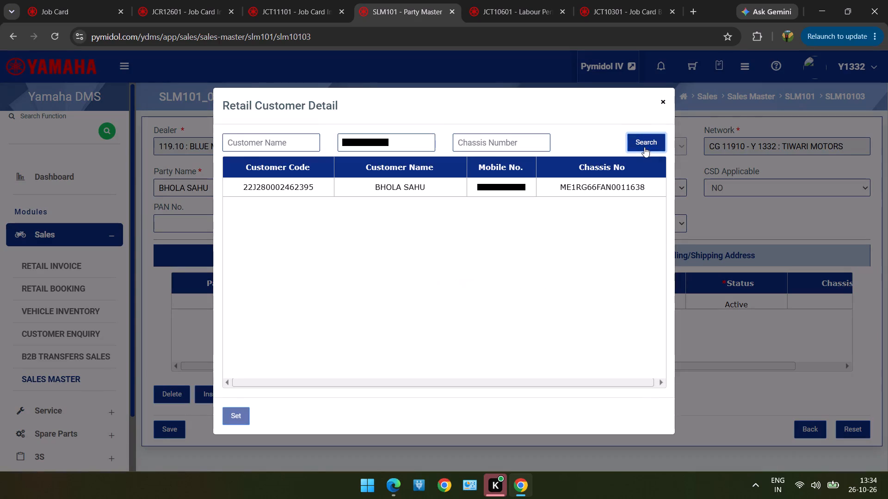
double_click(494, 189)
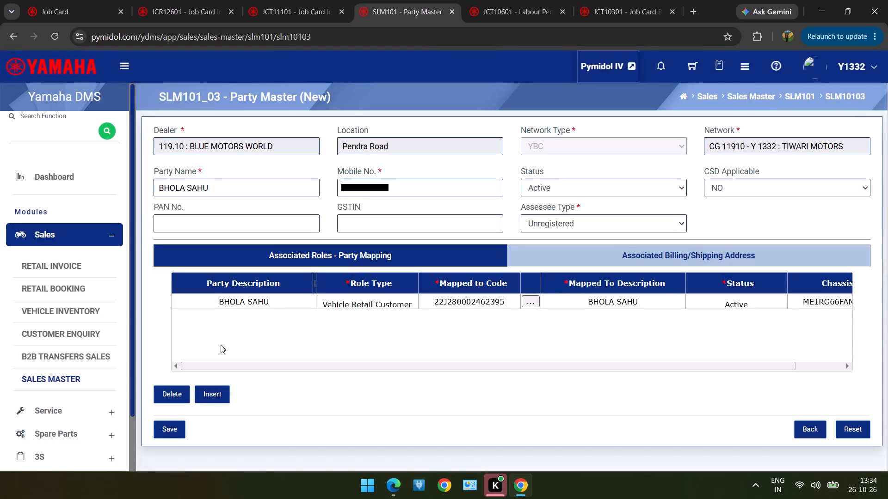
Save the new Party Master record and acknowledge its creation.
double_click(163, 432)
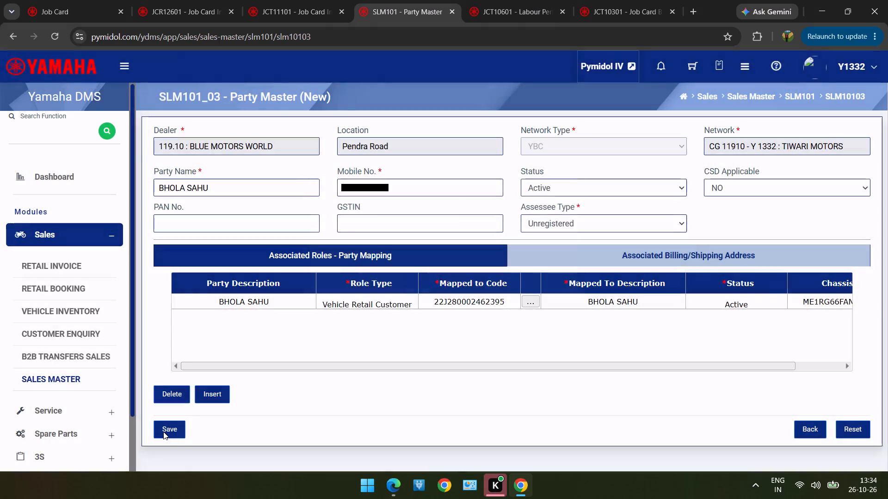
left_click(163, 432)
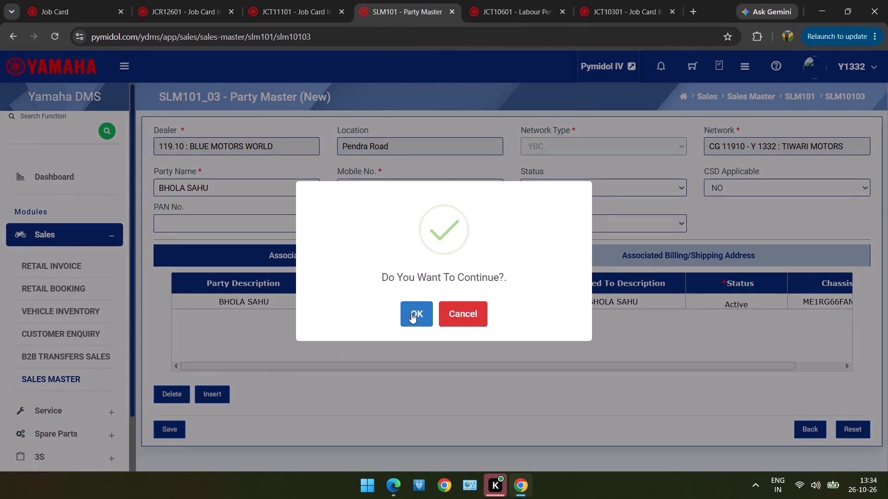
left_click(411, 313)
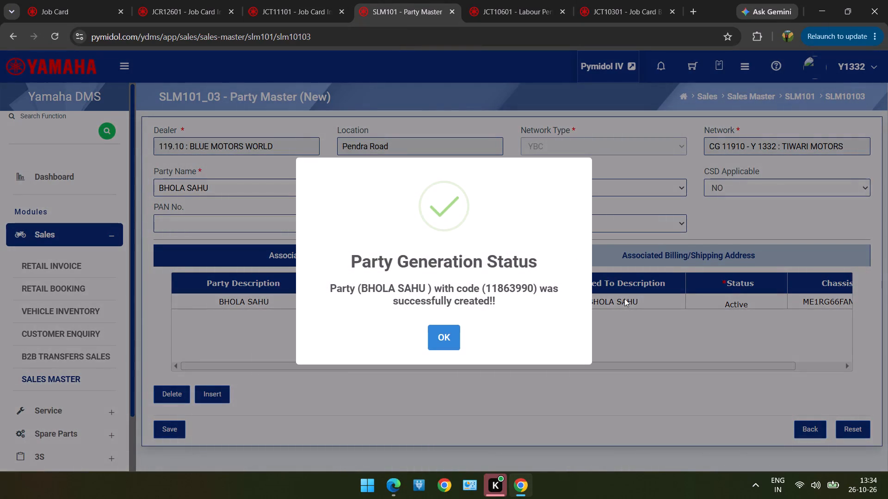
left_click(441, 334)
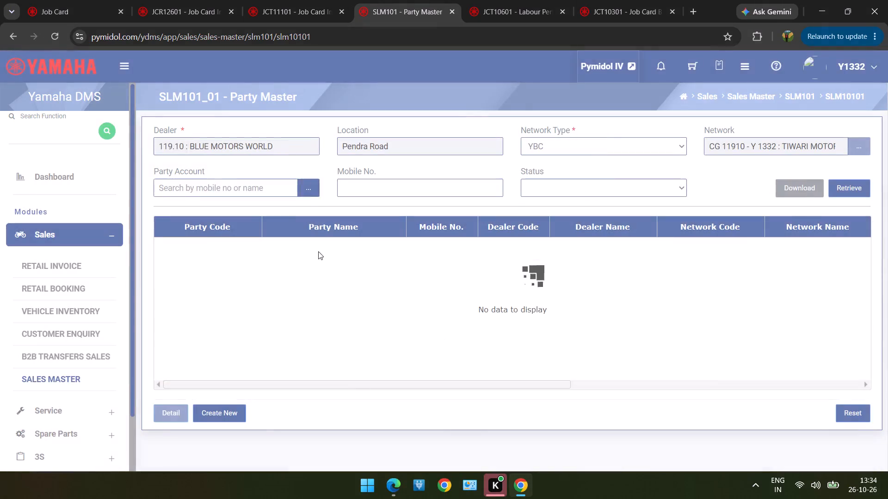
left_click(273, 6)
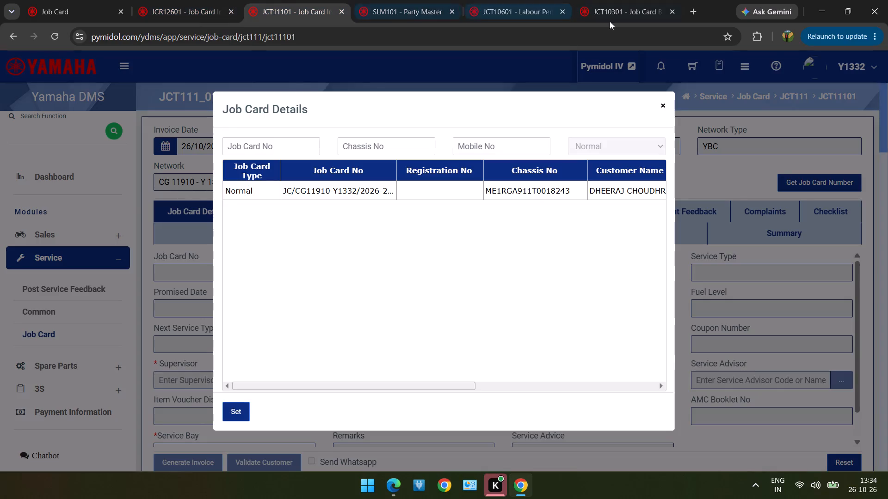
left_click(664, 99)
left_click(799, 179)
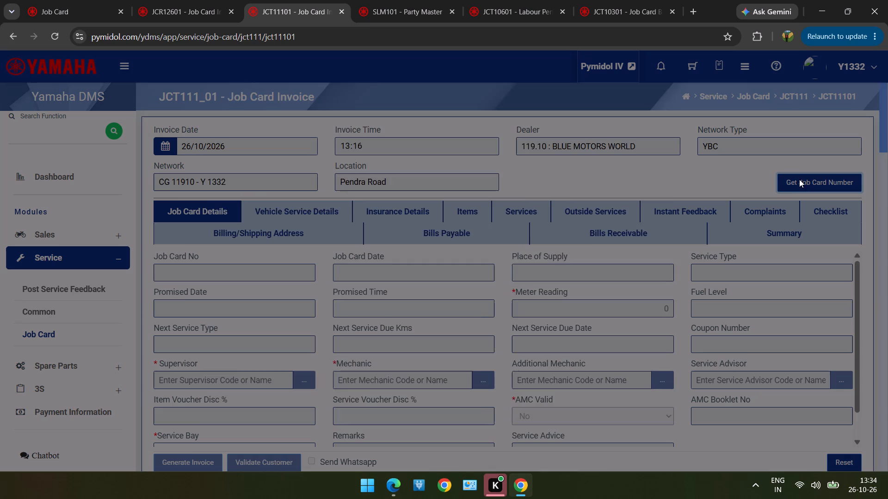
double_click(604, 196)
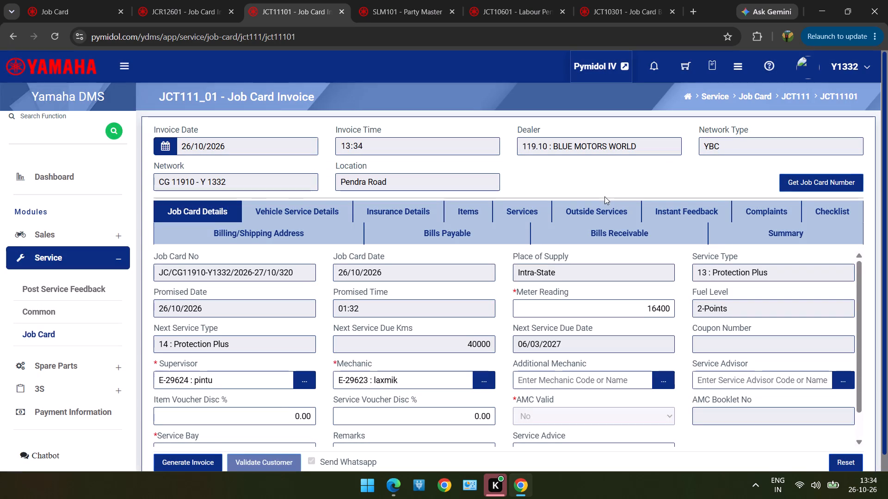
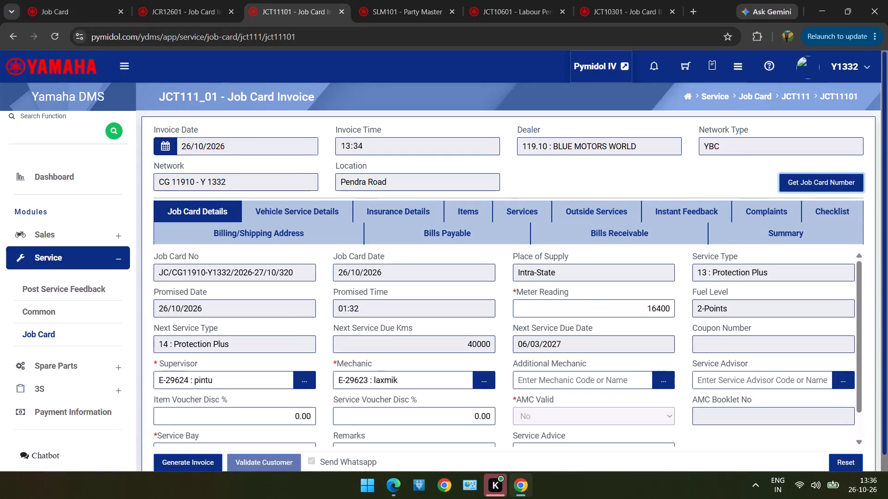
left_click(665, 380)
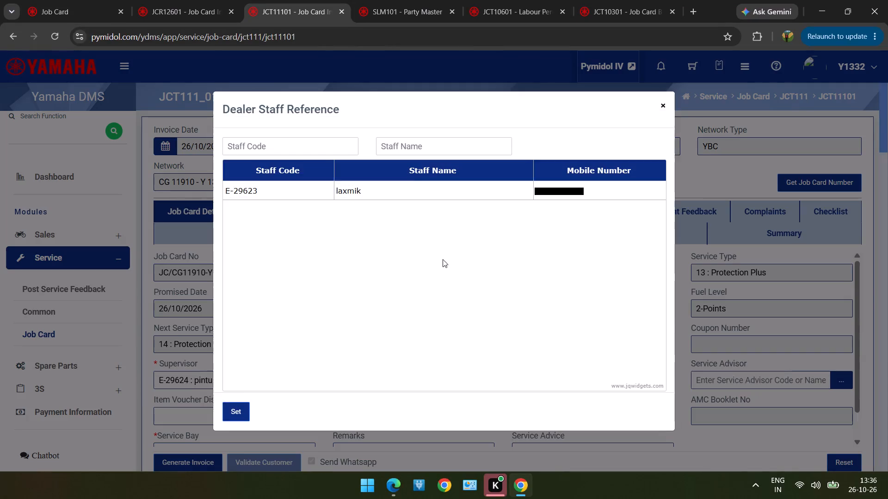
left_click_drag(413, 181, 411, 193)
double_click(411, 193)
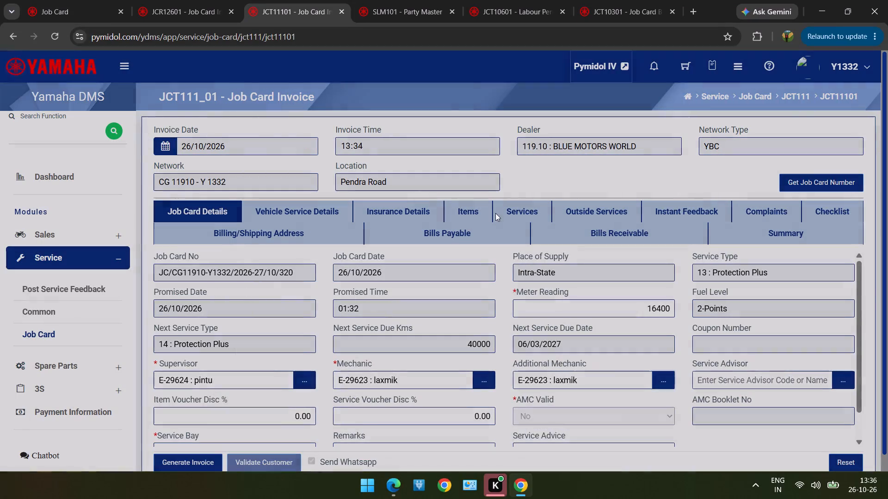
scroll(561, 291, "down", 2)
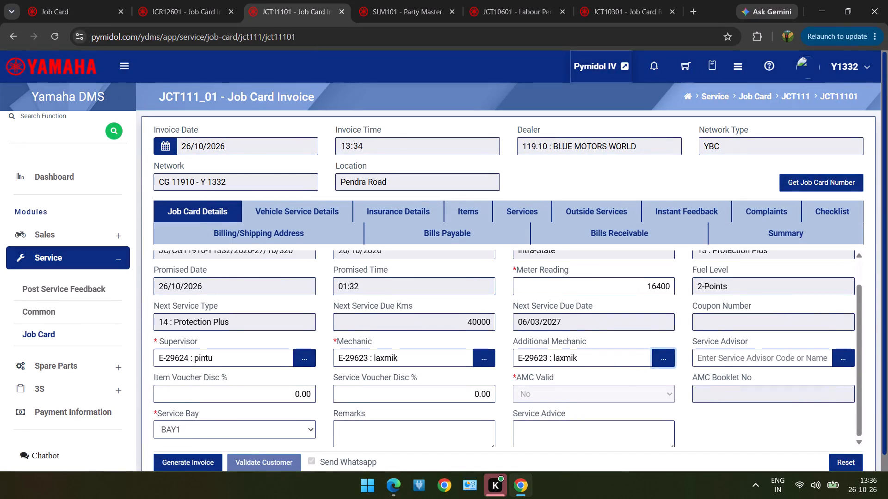
scroll(411, 425, "up", 3)
left_click(333, 206)
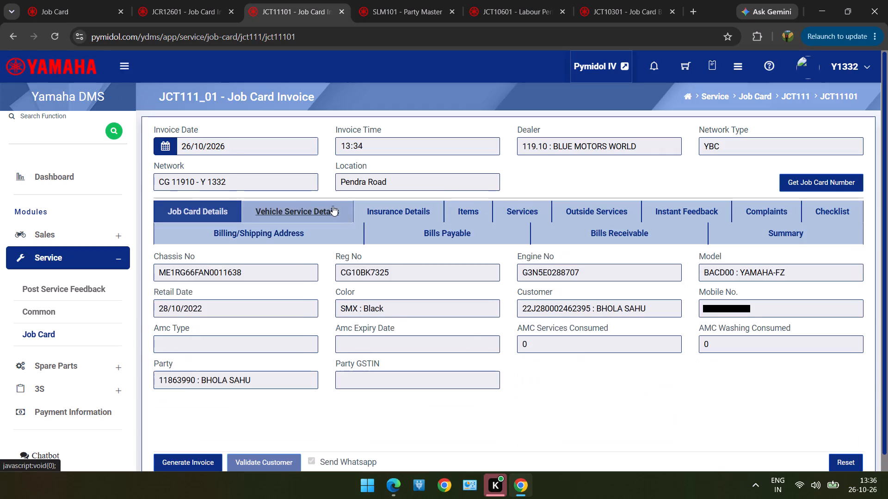
Answer the instant feedback questions: Yes for delivery on time and replaced parts handover, Ok for washing, staff behavior, repair quality and fairness of charges.
left_click(669, 207)
double_click(366, 282)
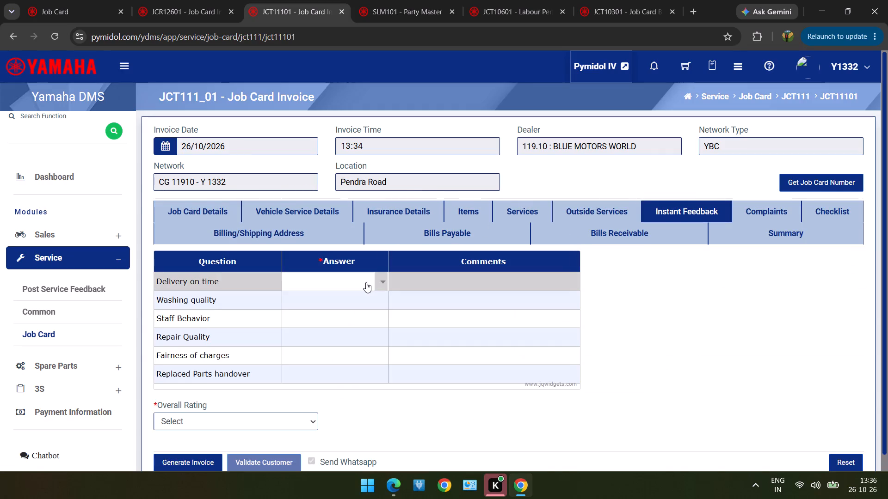
left_click(359, 301)
double_click(358, 303)
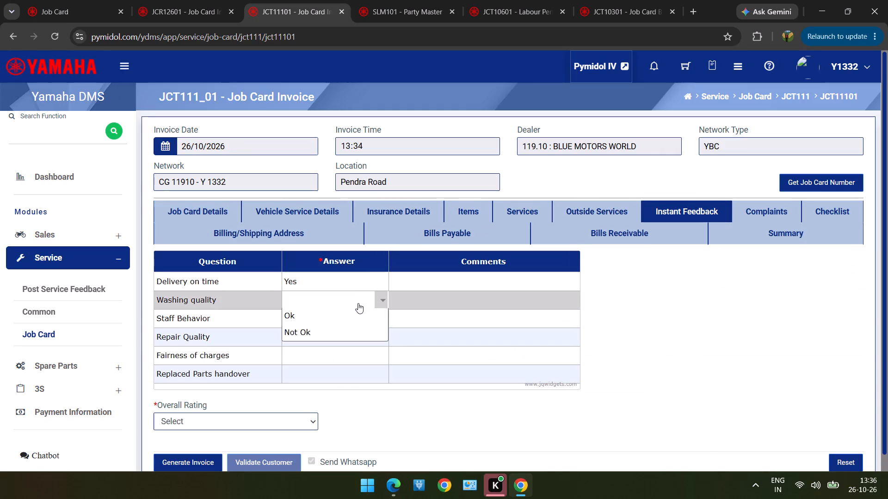
left_click_drag(352, 316, 349, 328)
left_click(348, 322)
left_click_drag(348, 322, 341, 340)
left_click_drag(341, 340, 335, 338)
left_click(335, 338)
left_click_drag(335, 338, 329, 350)
left_click_drag(329, 350, 327, 359)
double_click(327, 359)
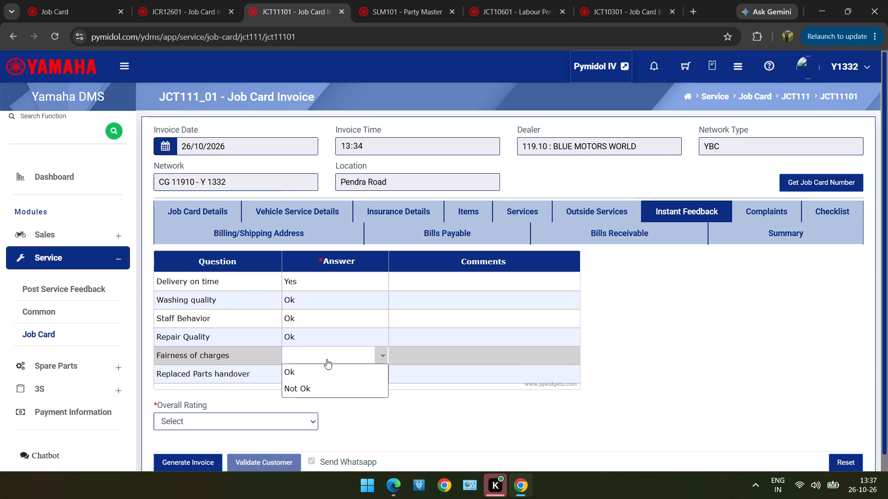
left_click(323, 365)
double_click(315, 381)
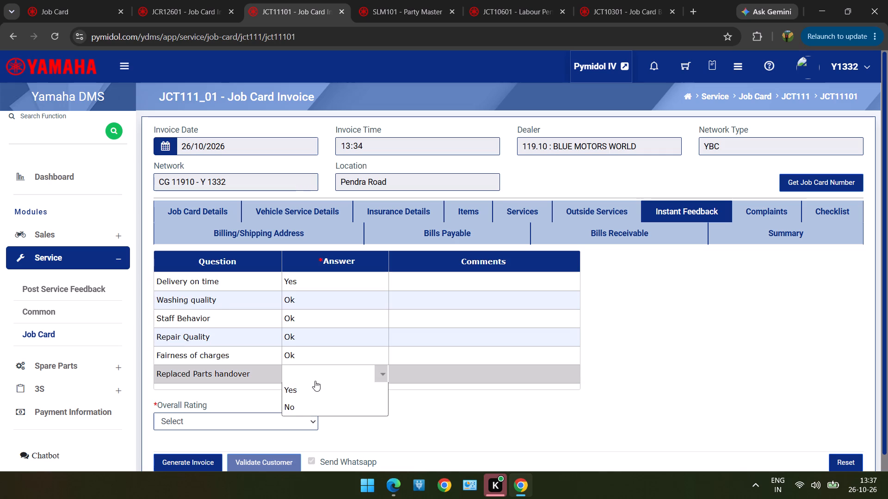
left_click(309, 392)
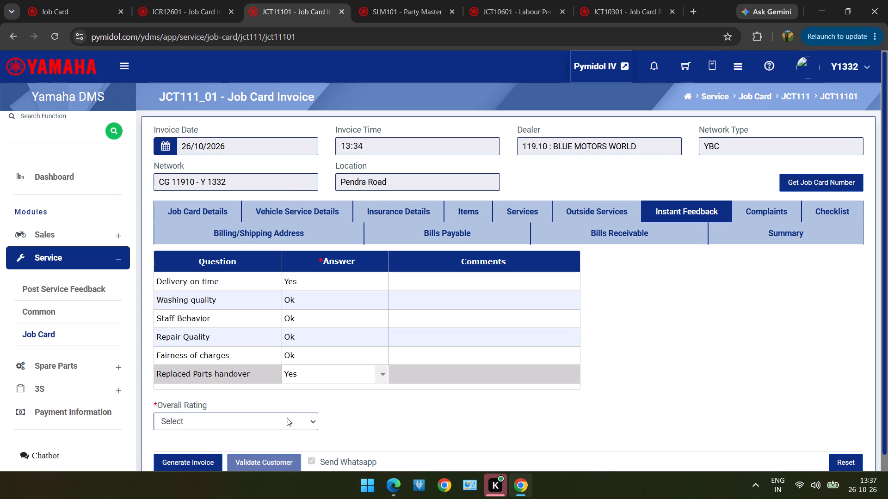
Set the overall feedback rating to Excellent (5).
triple_click(275, 426)
left_click(275, 426)
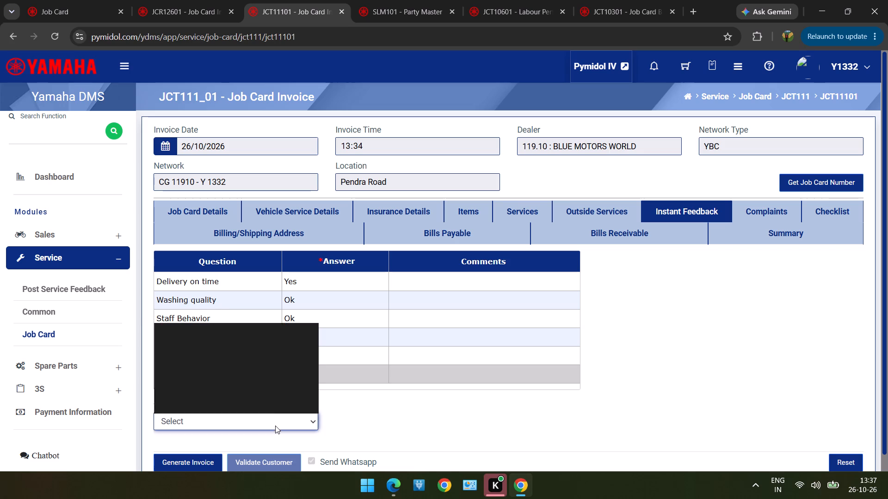
left_click(275, 422)
left_click(275, 422)
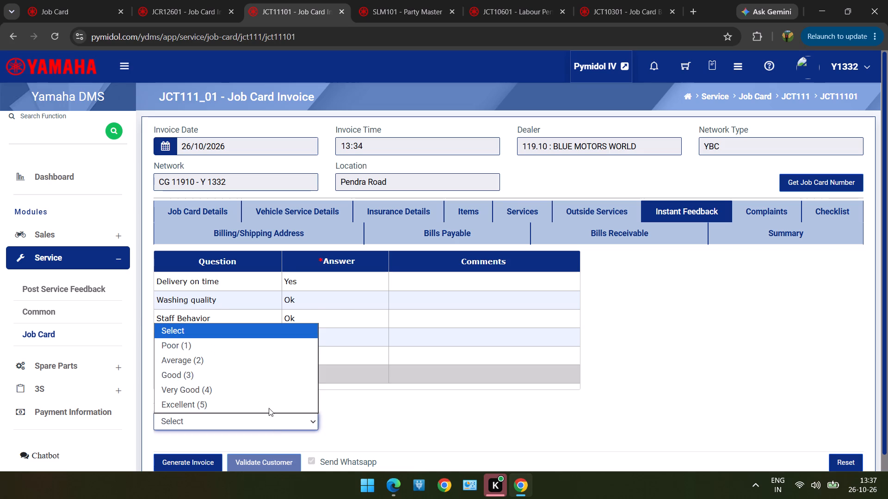
left_click(269, 408)
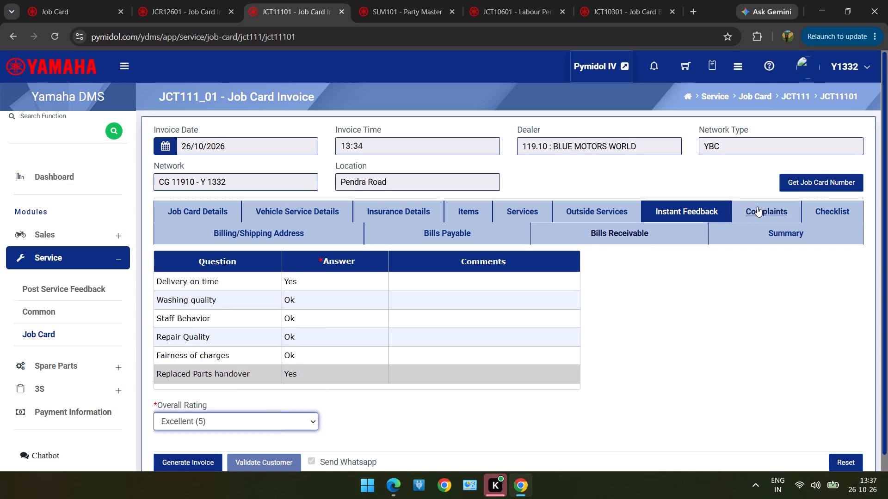
Mark the GENERAL SERVICE complaint as resolved with Yes.
left_click(757, 207)
double_click(595, 285)
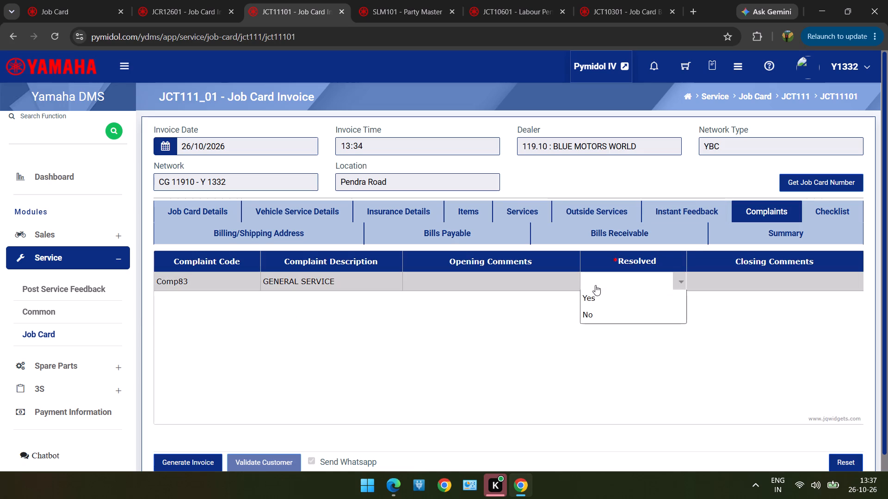
left_click(595, 294)
Set the invoice summary's division code to 2355, SERVICE.
left_click(778, 230)
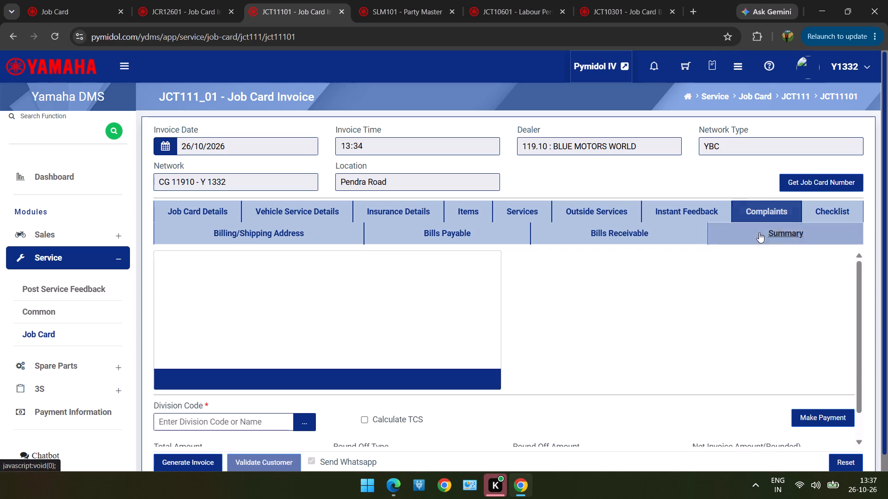
left_click(313, 423)
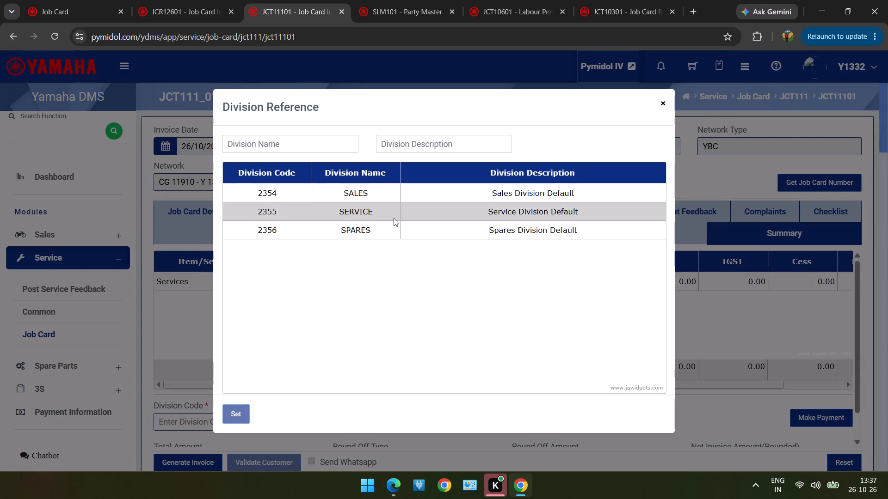
double_click(394, 218)
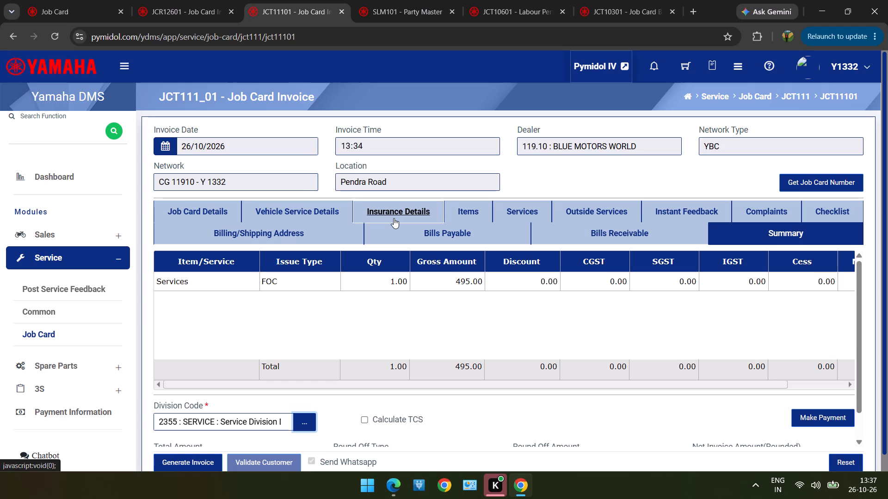
Generate and confirm the job card invoice, and return to the blank Job Card Invoice form.
scroll(380, 348, "down", 3)
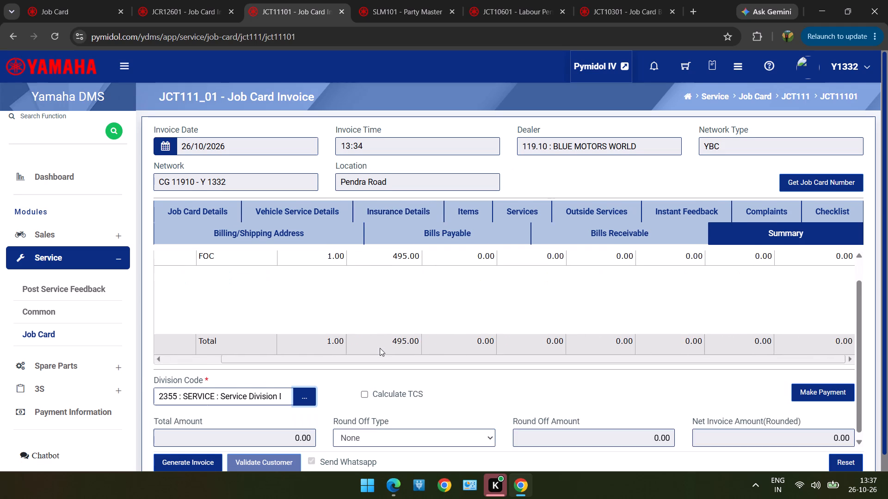
scroll(380, 348, "down", 2)
double_click(171, 444)
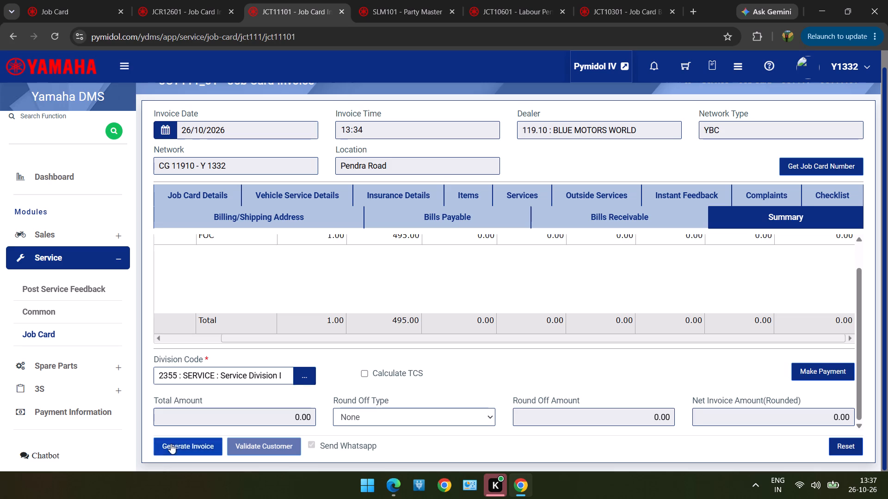
left_click(204, 453)
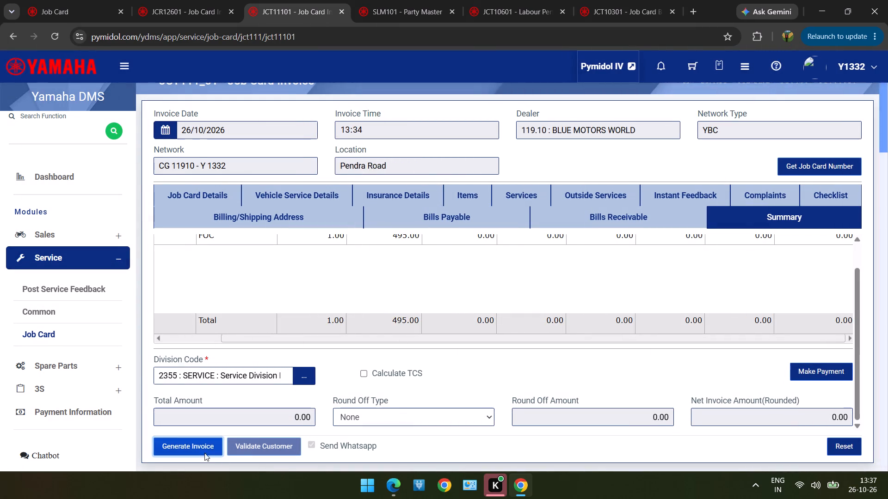
left_click(373, 336)
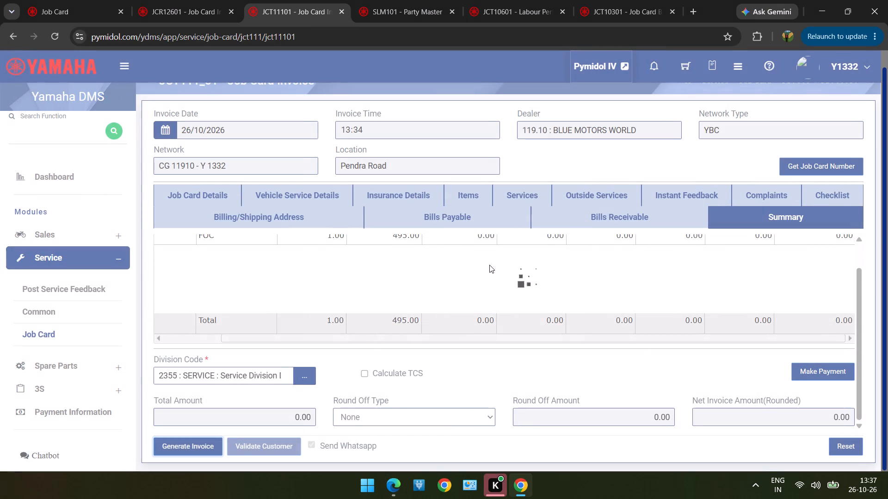
scroll(589, 274, "up", 2)
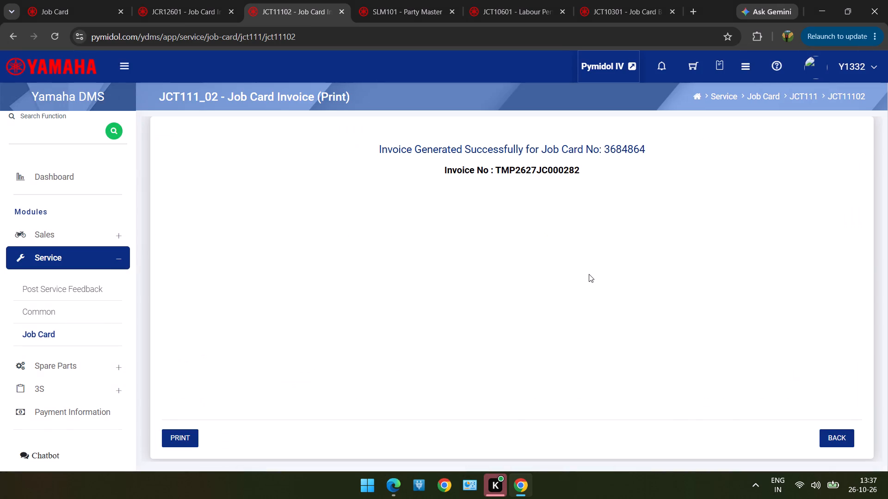
scroll(589, 274, "up", 1)
left_click(842, 439)
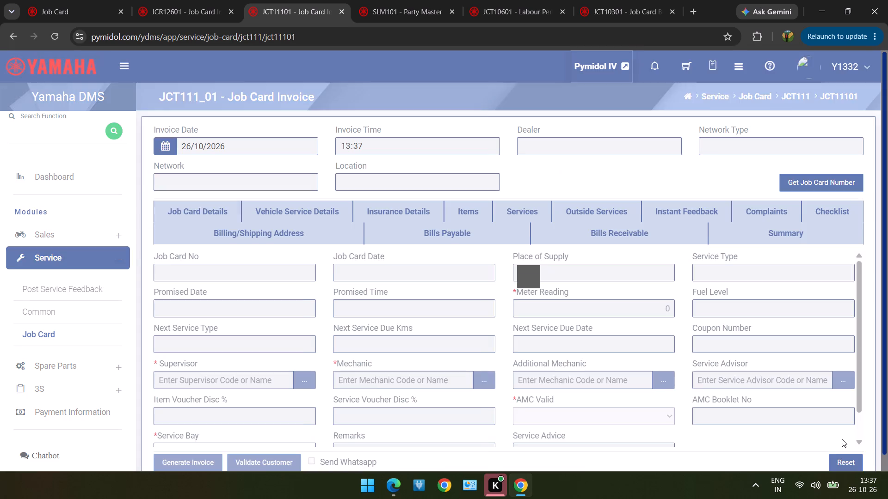
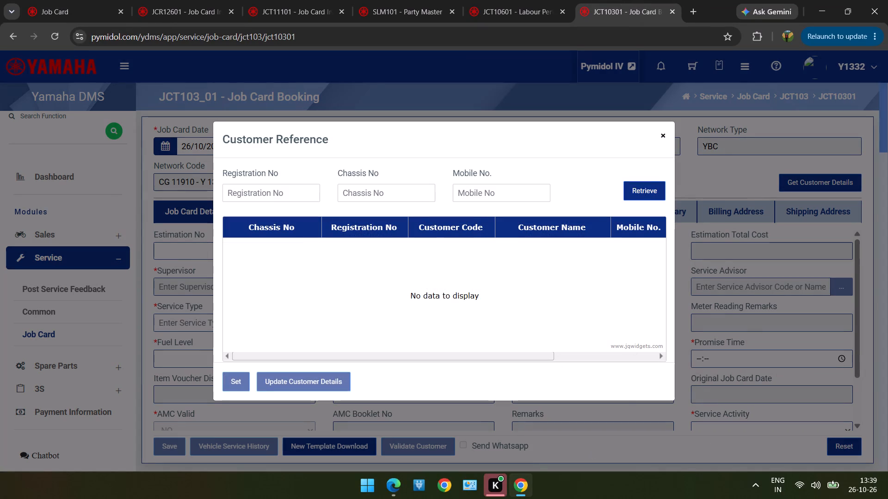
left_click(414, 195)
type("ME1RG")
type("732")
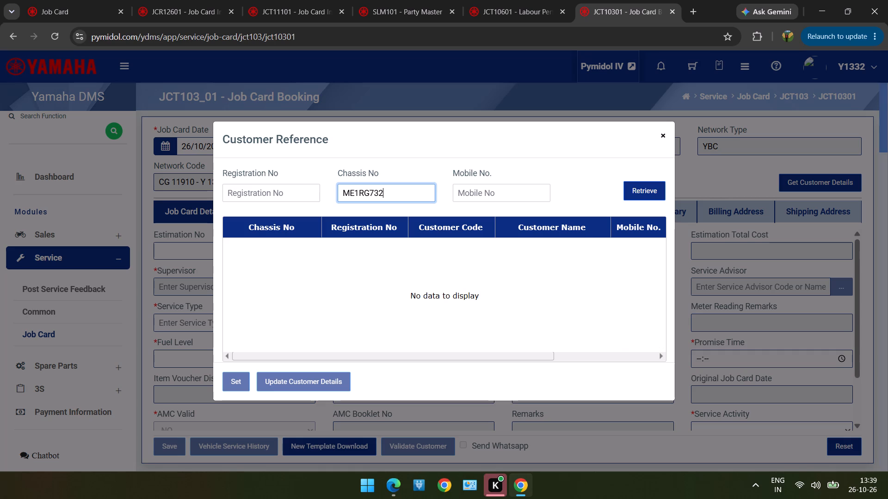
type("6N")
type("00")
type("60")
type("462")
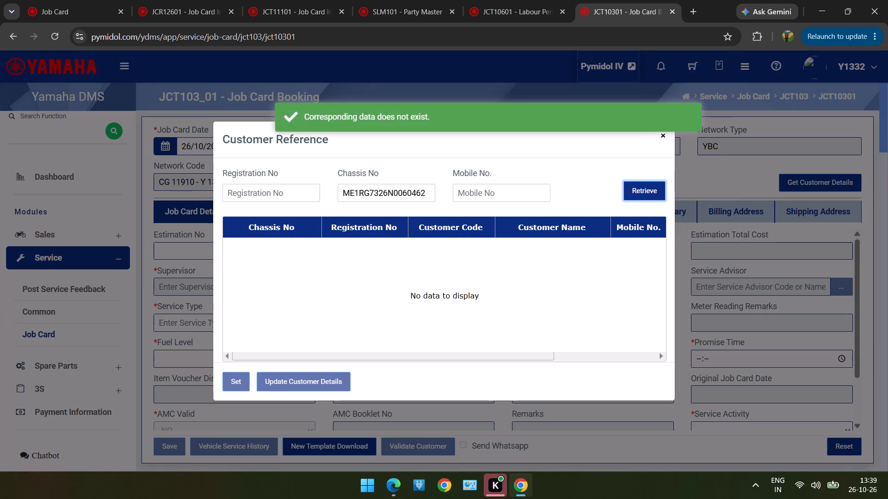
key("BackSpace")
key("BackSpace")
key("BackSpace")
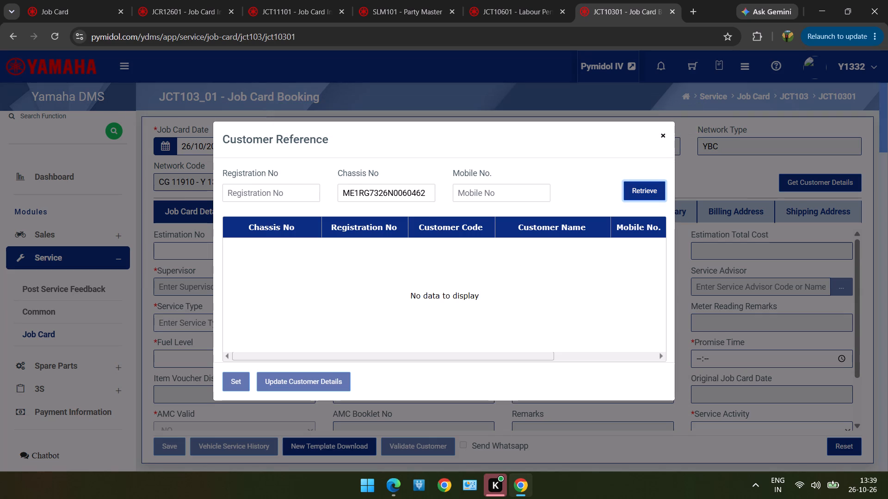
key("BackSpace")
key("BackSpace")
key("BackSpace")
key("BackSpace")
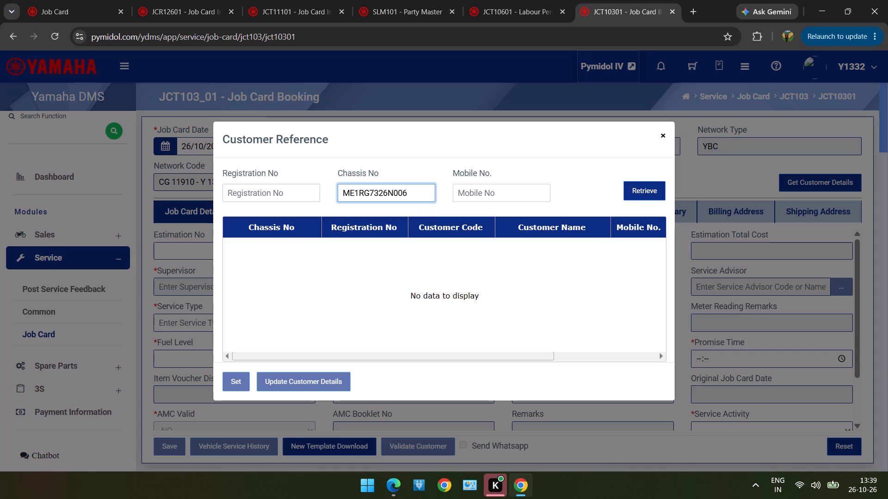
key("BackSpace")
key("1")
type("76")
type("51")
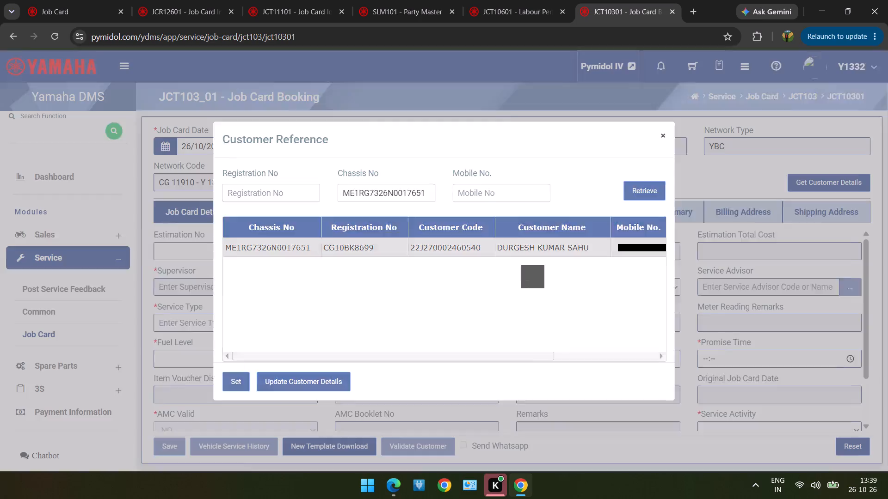
left_click(304, 286)
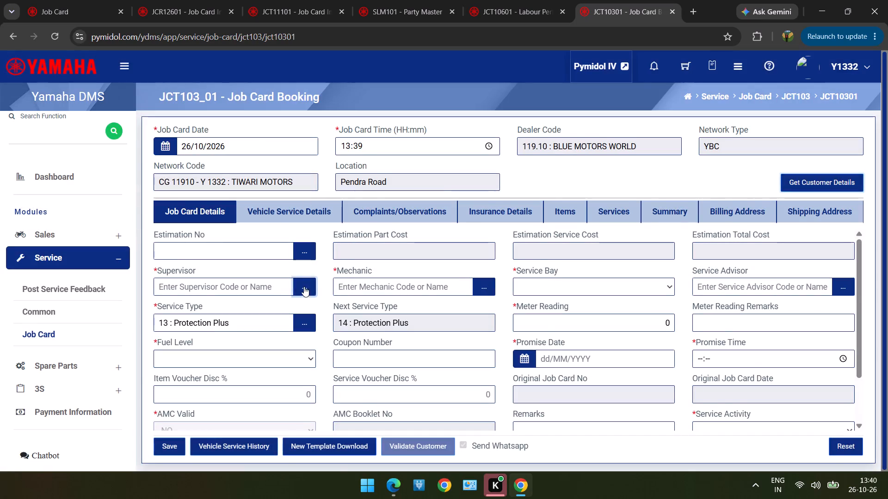
double_click(246, 198)
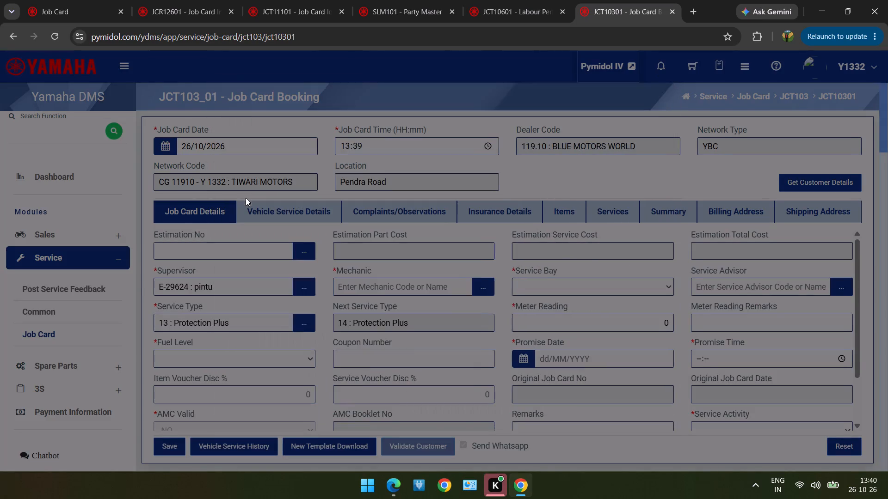
left_click(300, 320)
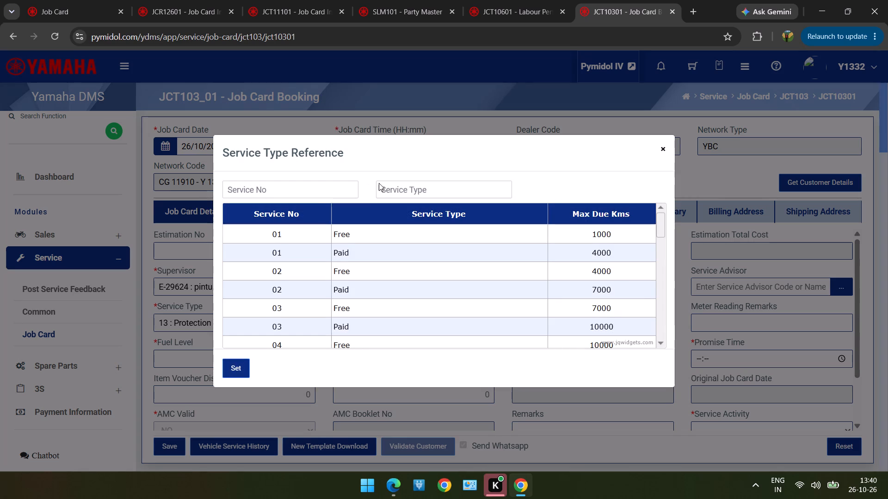
left_click(399, 193)
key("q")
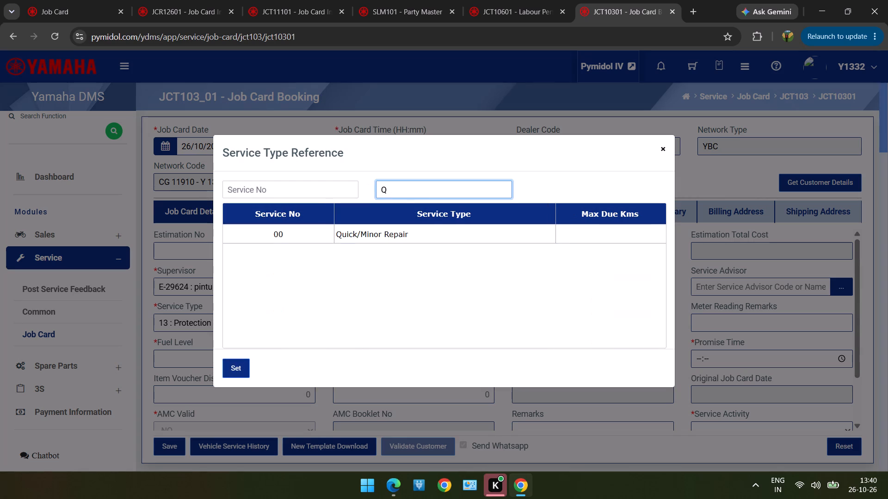
double_click(396, 230)
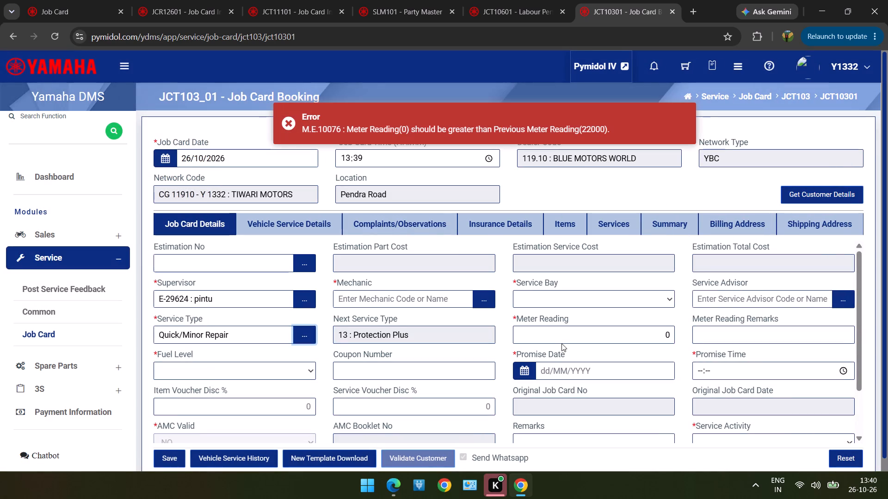
Set the meter reading to 23800 and the fuel level to 2-Points.
left_click(557, 339)
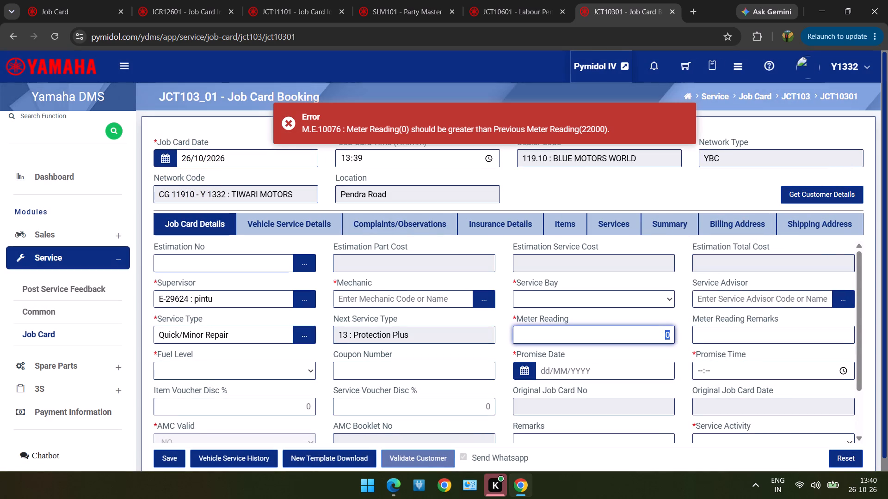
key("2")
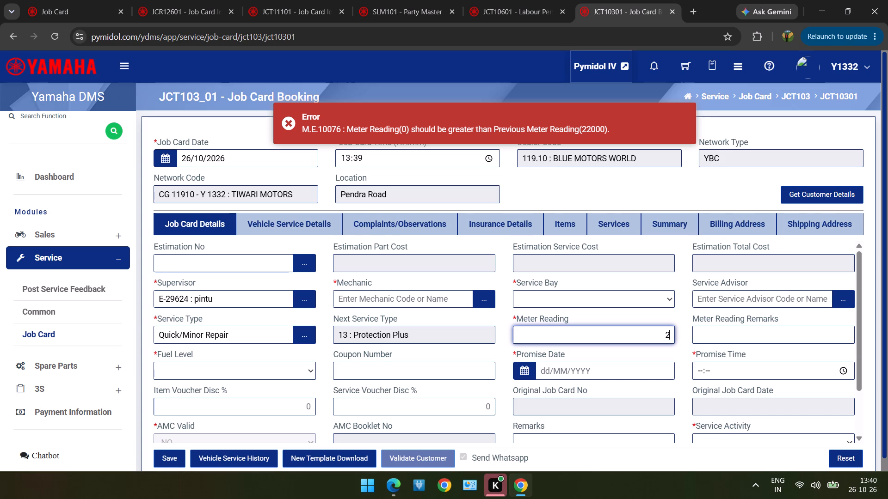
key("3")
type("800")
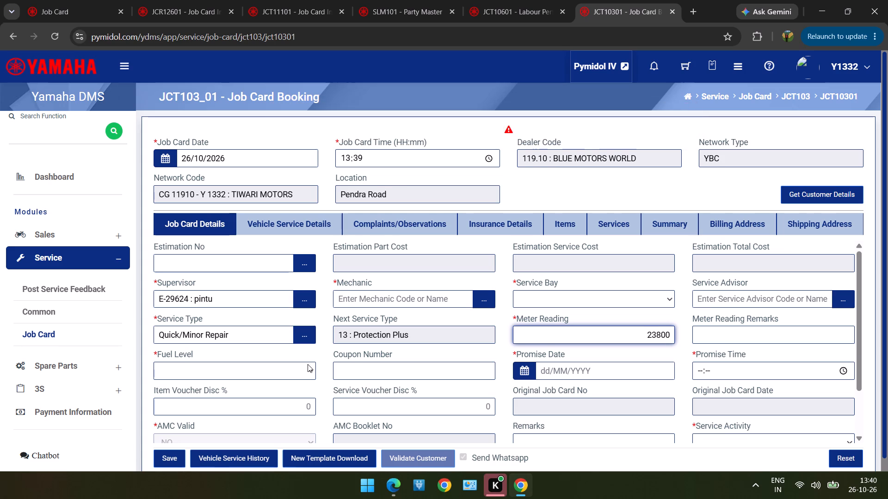
left_click(309, 370)
left_click(166, 226)
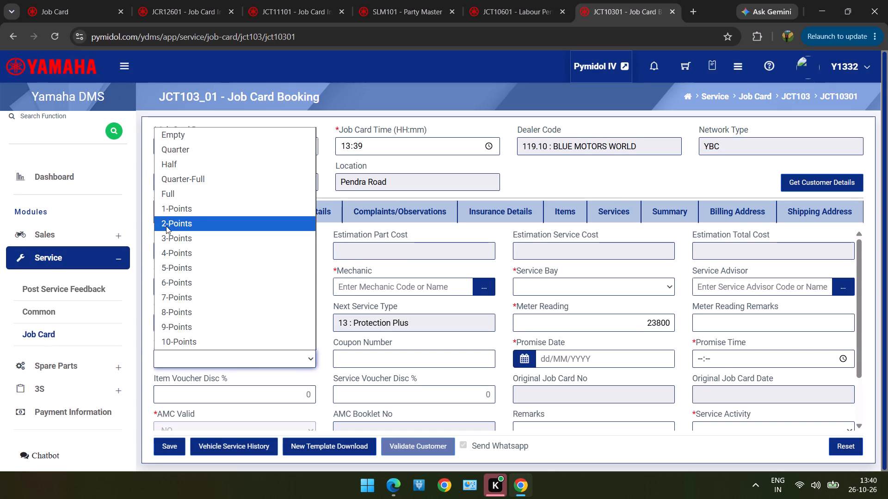
Set the promise date and time to 26/10/2026, 01:40, and the service activity to Normal Scheme.
left_click(593, 357)
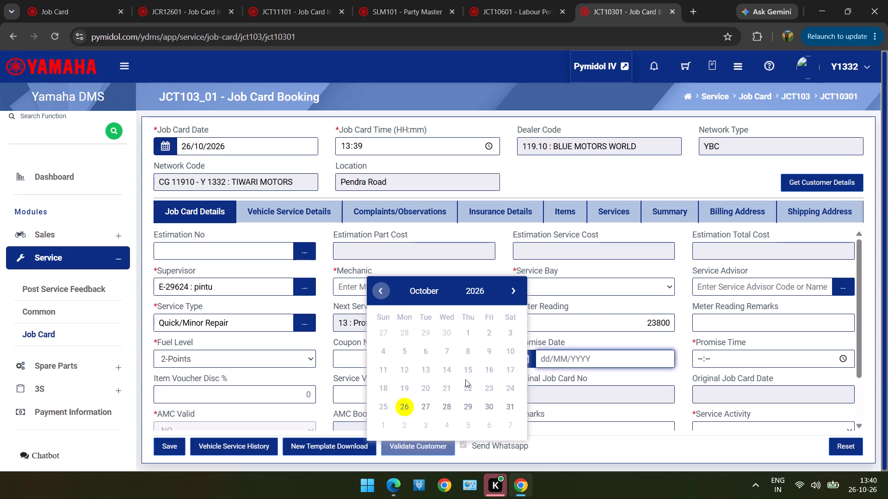
left_click(406, 409)
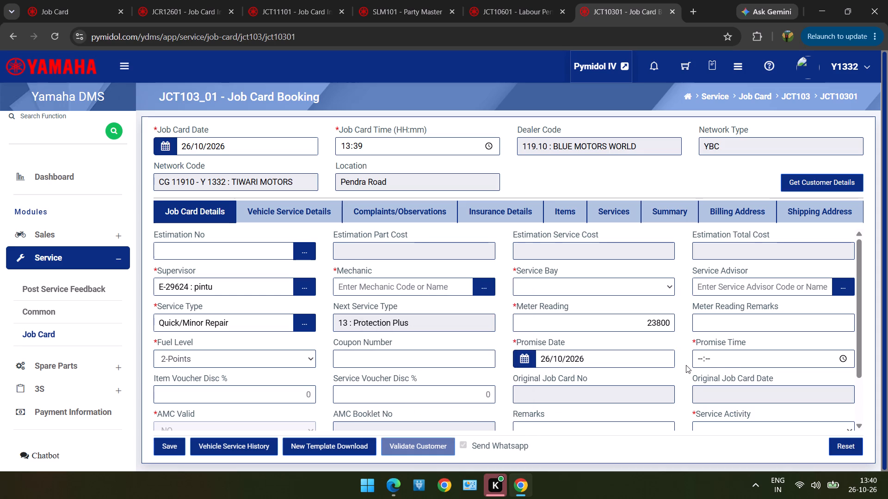
left_click(694, 357)
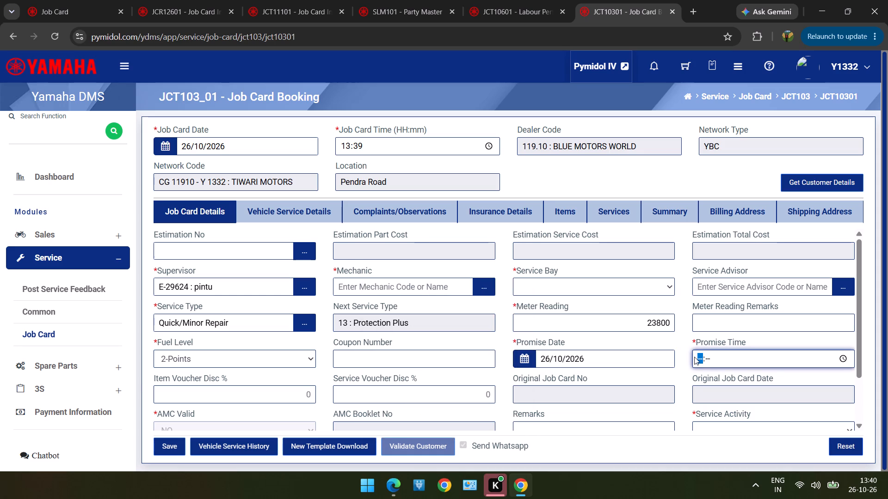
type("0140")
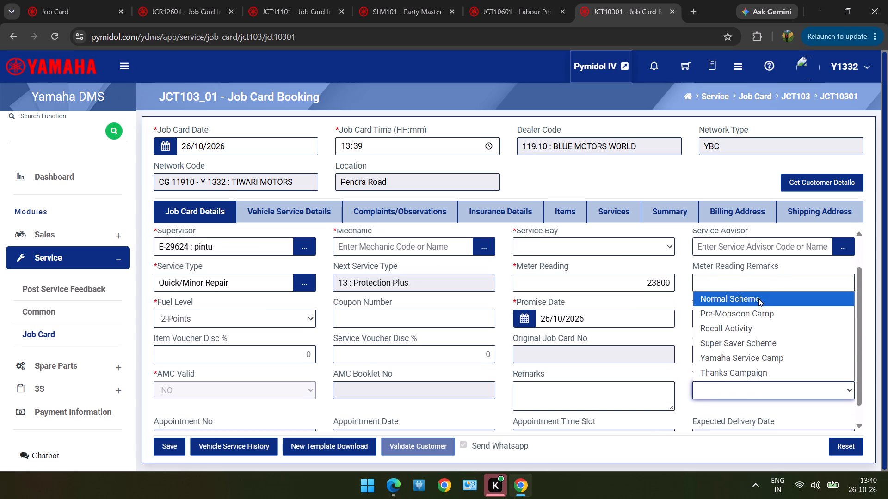
left_click(758, 298)
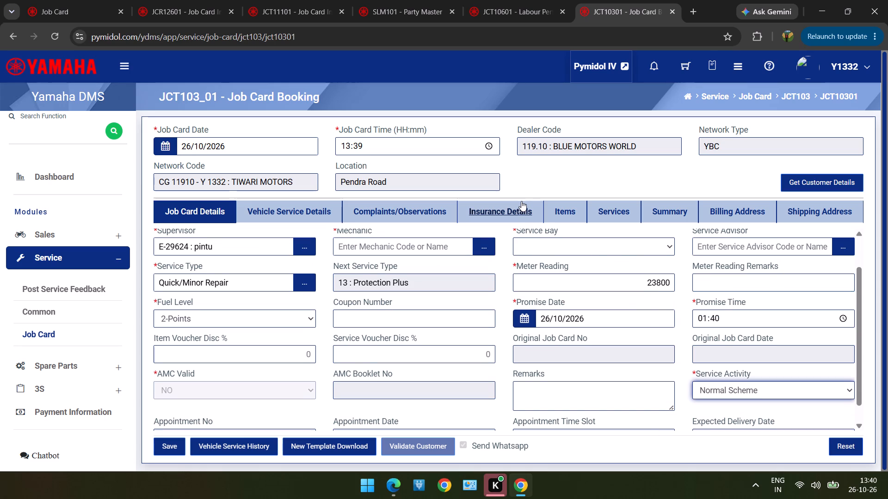
Add the complaint Comp16, BR NOISE CHECK, to the job card's complaints and observations.
left_click(392, 210)
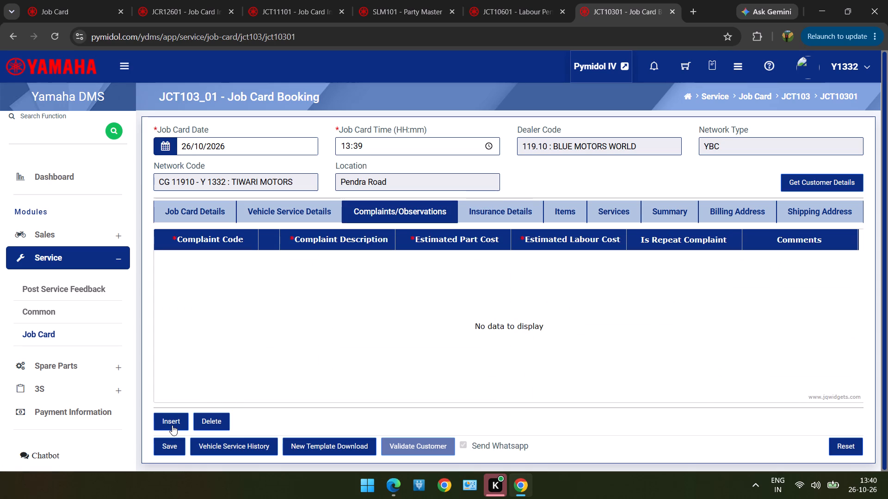
left_click(172, 425)
left_click(270, 263)
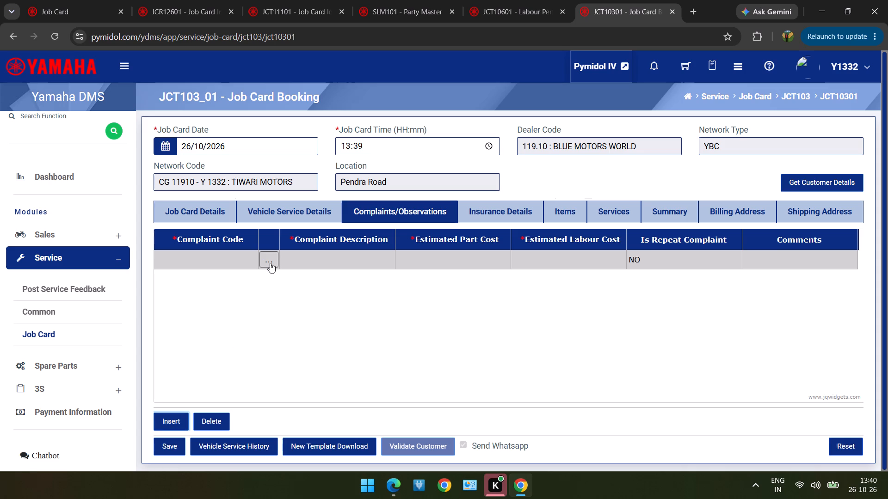
left_click(460, 187)
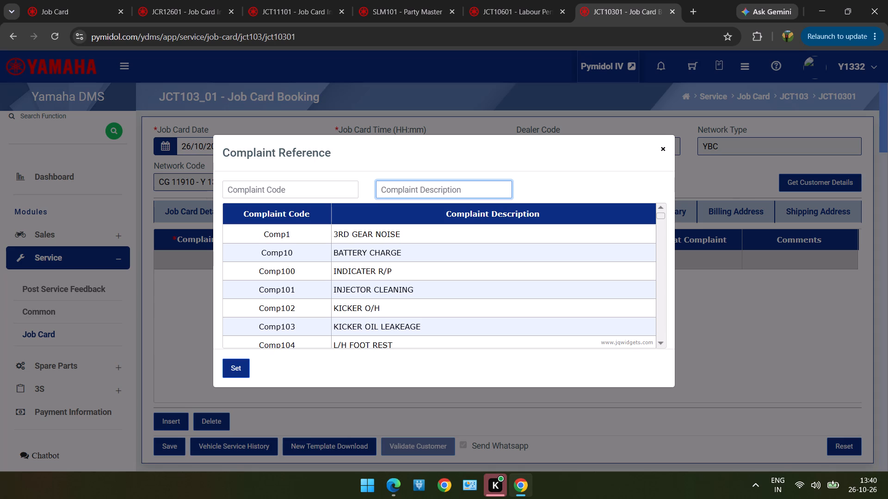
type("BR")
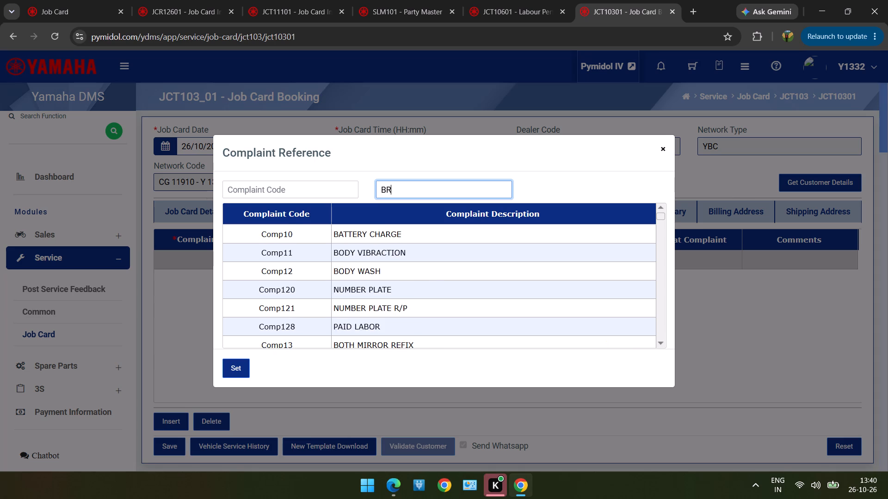
double_click(446, 300)
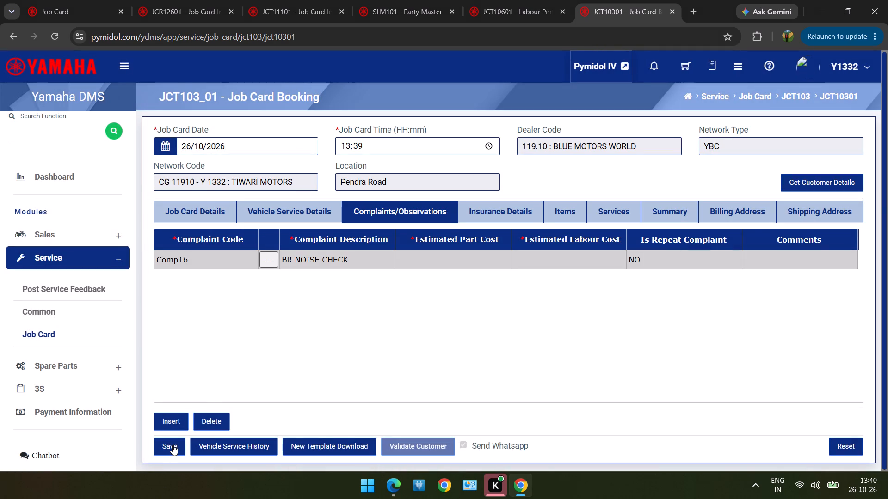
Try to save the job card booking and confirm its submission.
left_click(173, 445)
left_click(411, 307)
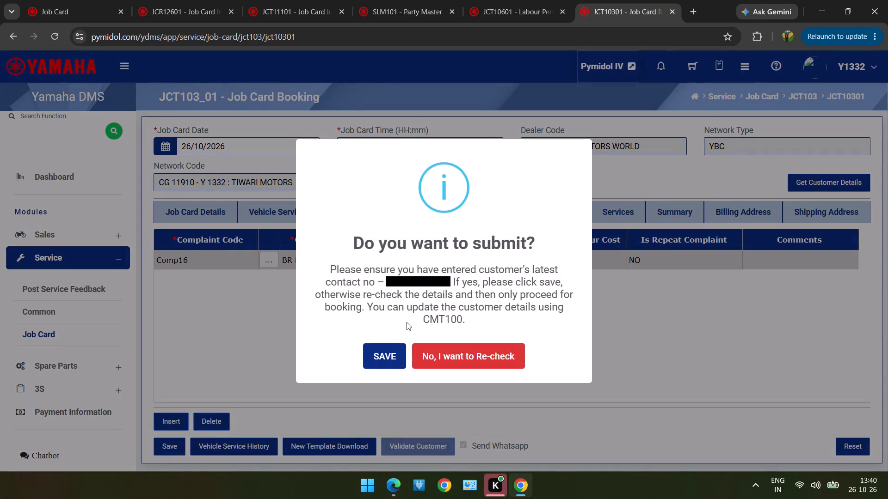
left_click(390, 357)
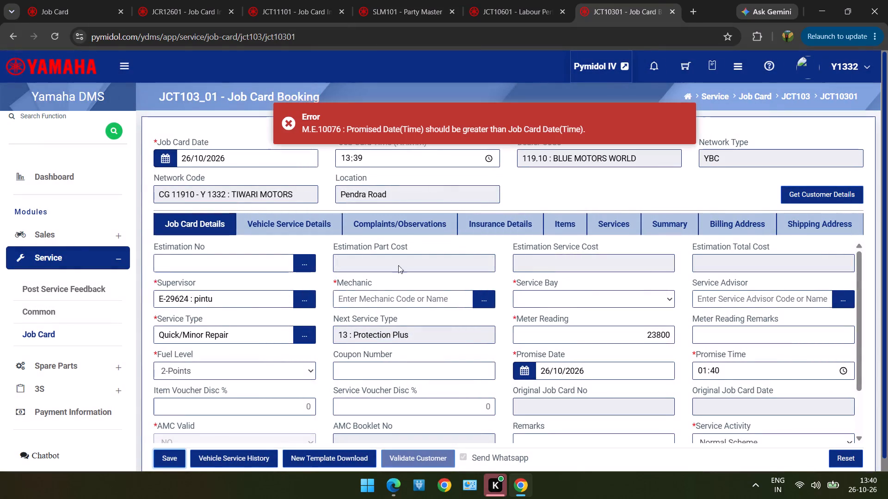
Set the job card time to 01:40.
left_click(348, 163)
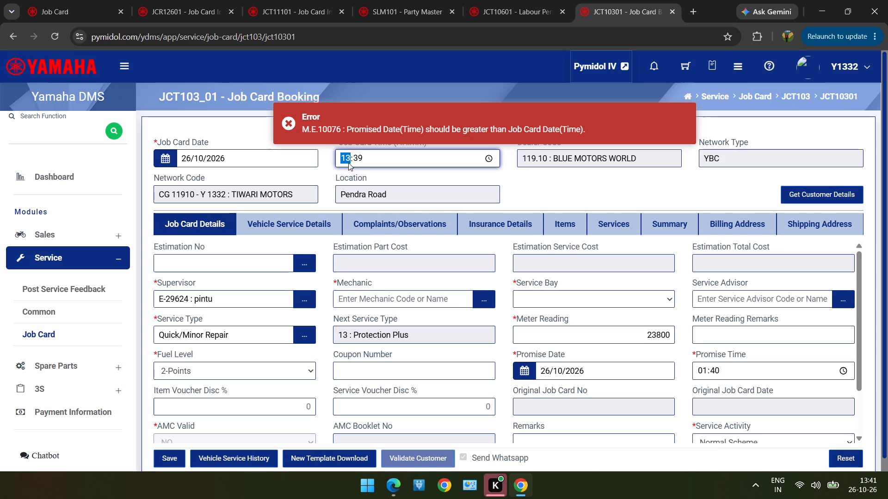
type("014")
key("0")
scroll(432, 0, "up", 2)
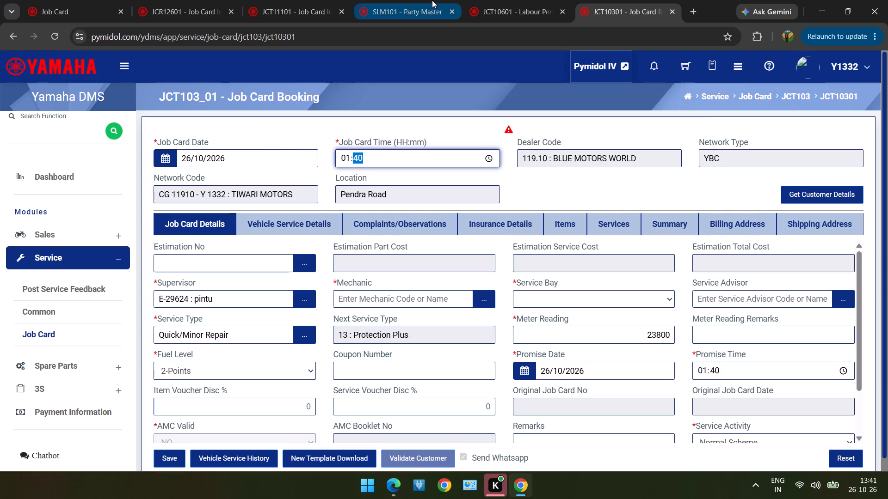
scroll(432, 0, "up", 1)
scroll(444, 156, "down", 2)
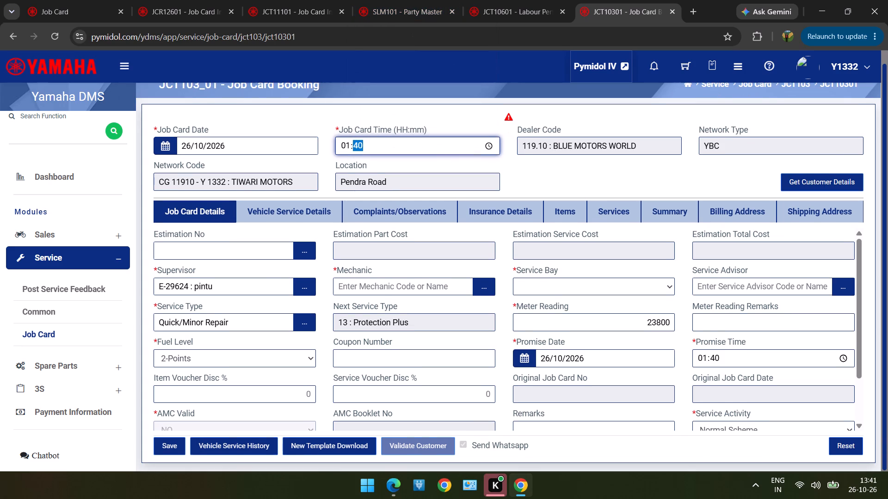
Save the Quick/Minor Repair job card booking, confirm its submission, and return to the booking form.
left_click(168, 444)
left_click(413, 311)
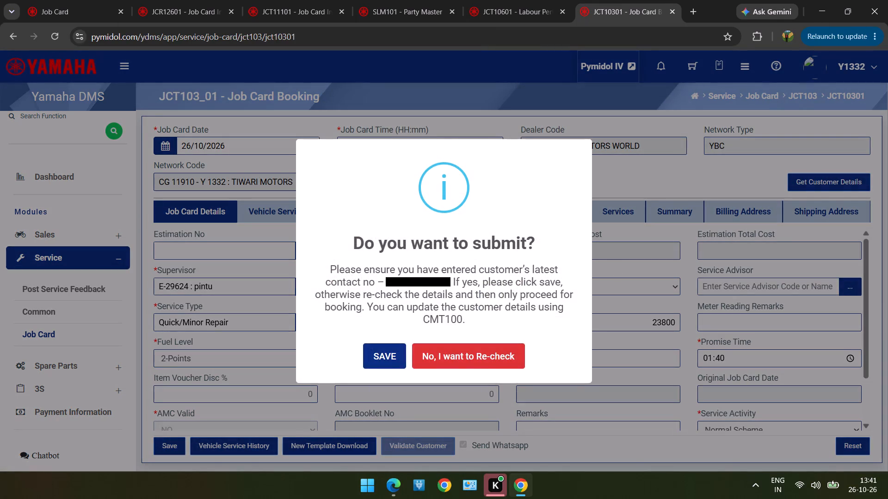
left_click(384, 348)
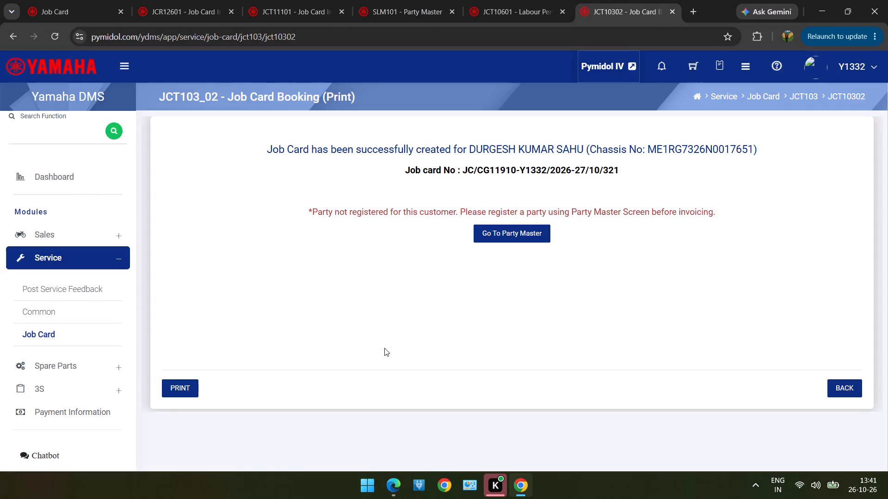
left_click(843, 384)
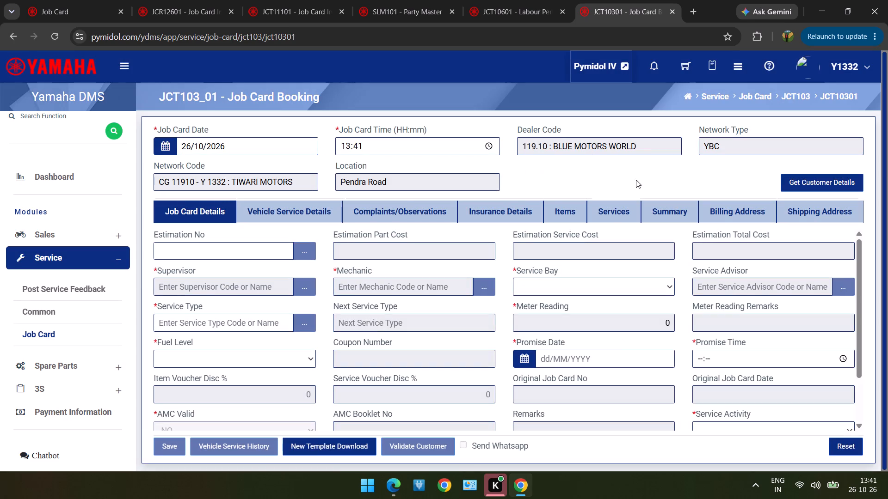
left_click(504, 20)
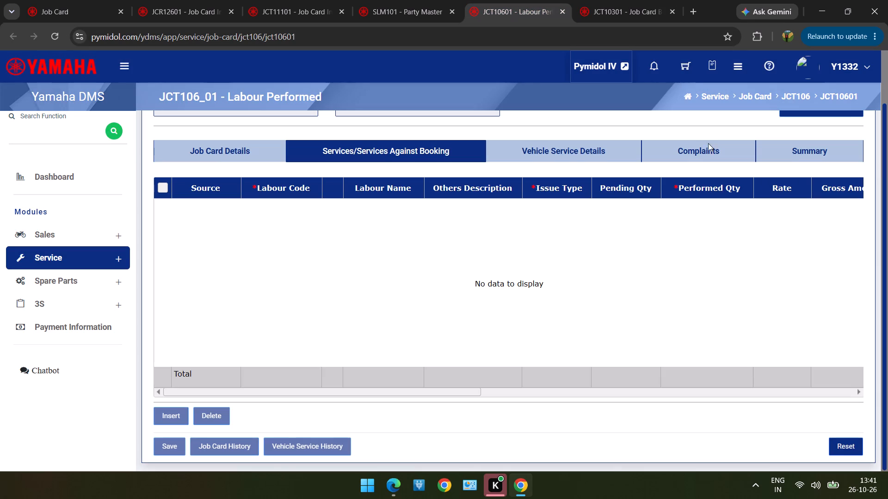
scroll(653, 182, "up", 2)
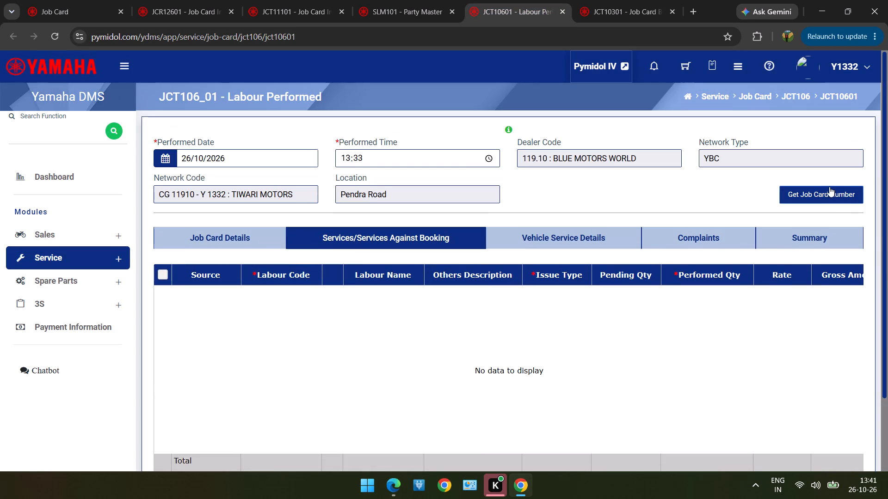
left_click(828, 184)
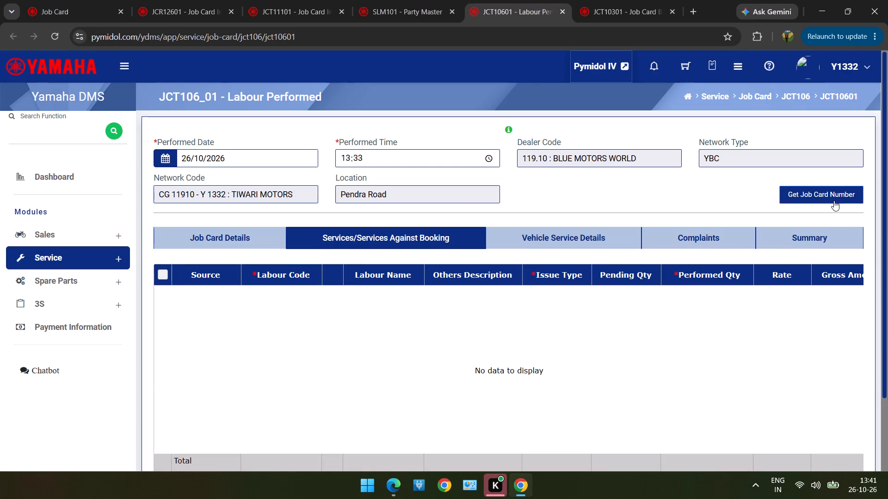
left_click(834, 201)
triple_click(599, 190)
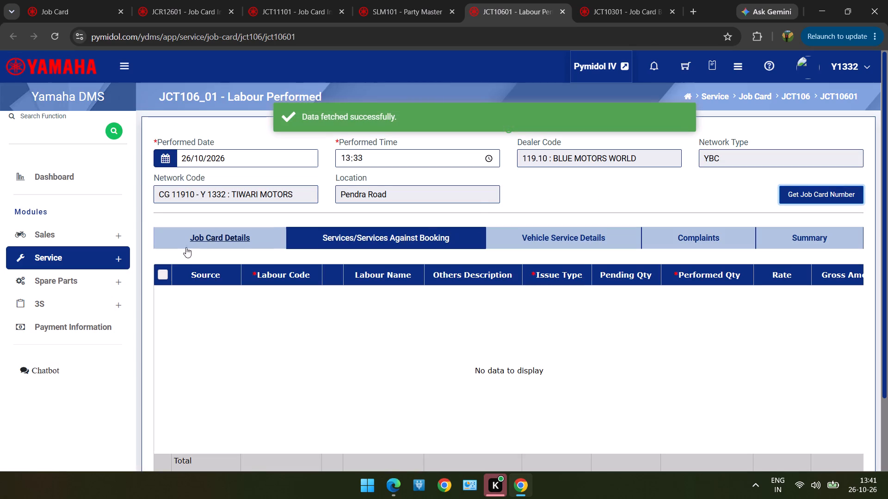
left_click(186, 240)
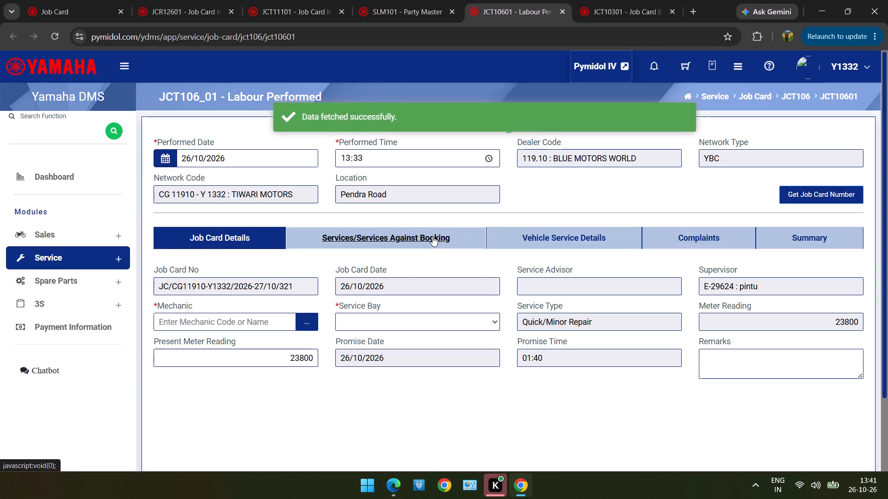
left_click(432, 236)
left_click(218, 227)
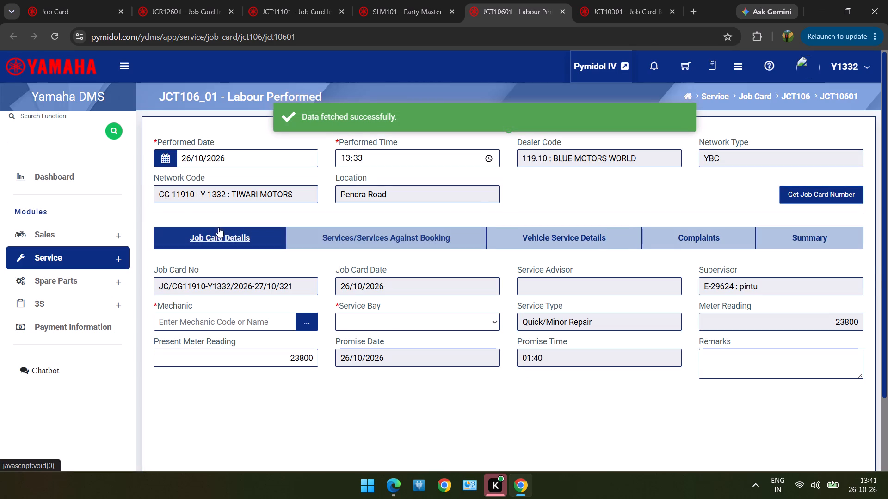
left_click(304, 321)
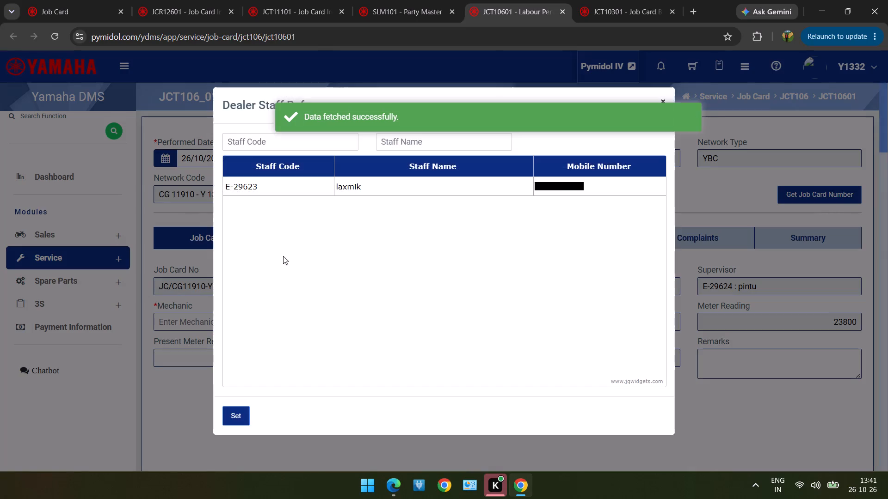
double_click(344, 191)
Insert a service line with labour code 046, Front Brake switch replacement, finding it by the service name BR.
left_click(355, 229)
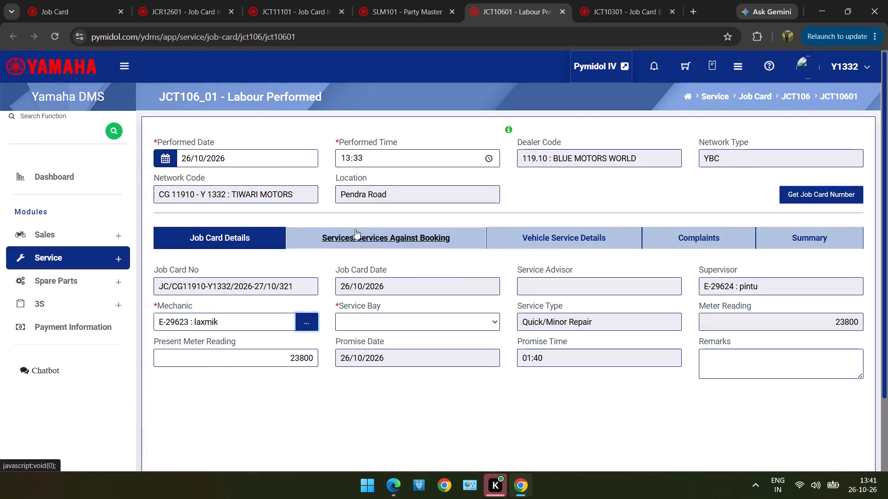
scroll(355, 229, "down", 2)
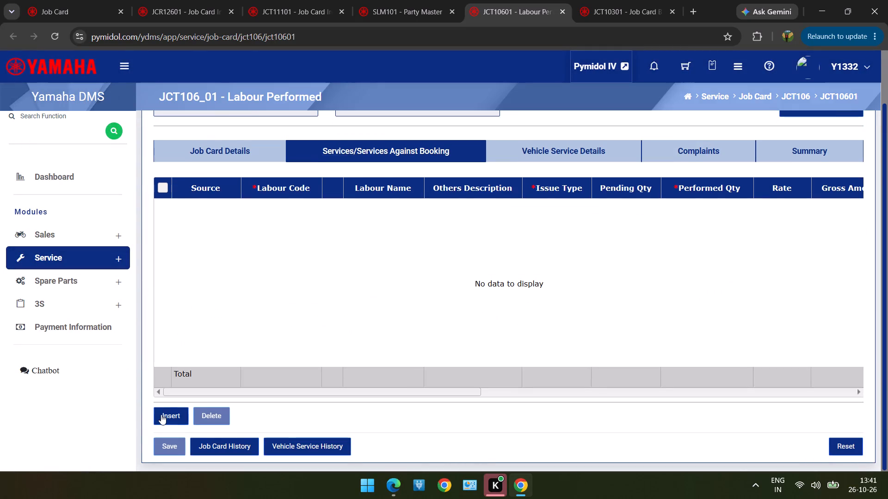
left_click(161, 414)
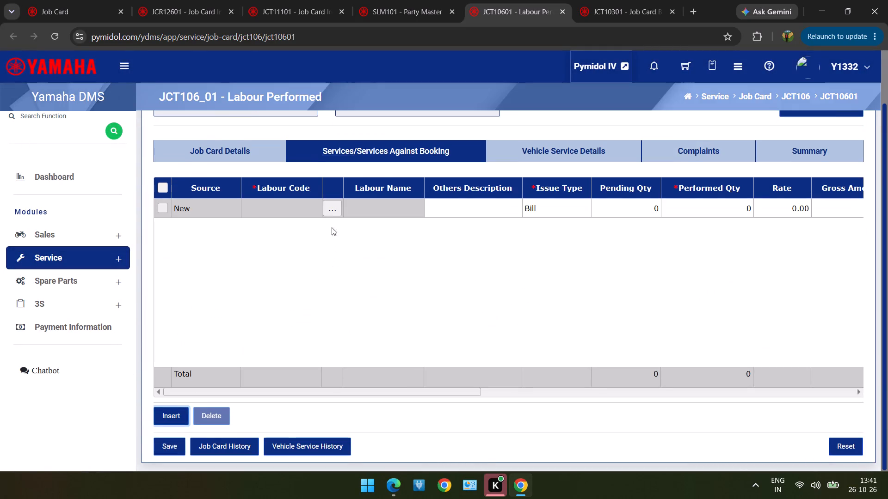
left_click(330, 218)
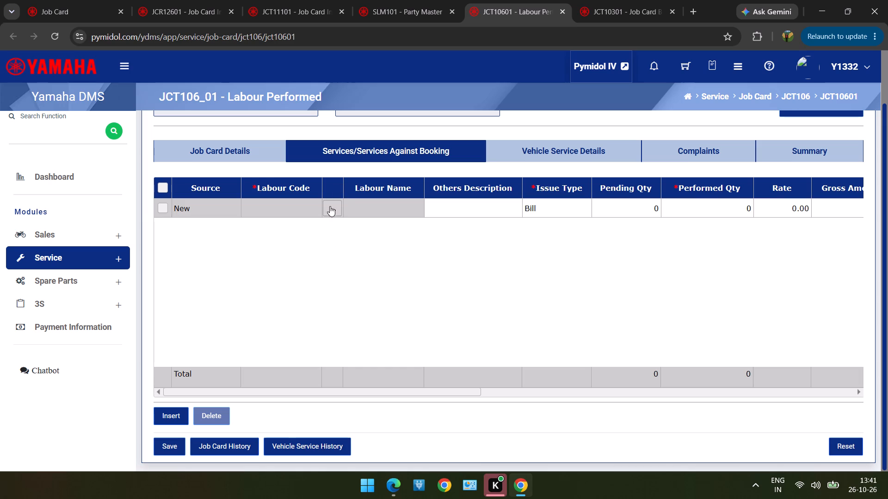
left_click(330, 212)
left_click(455, 138)
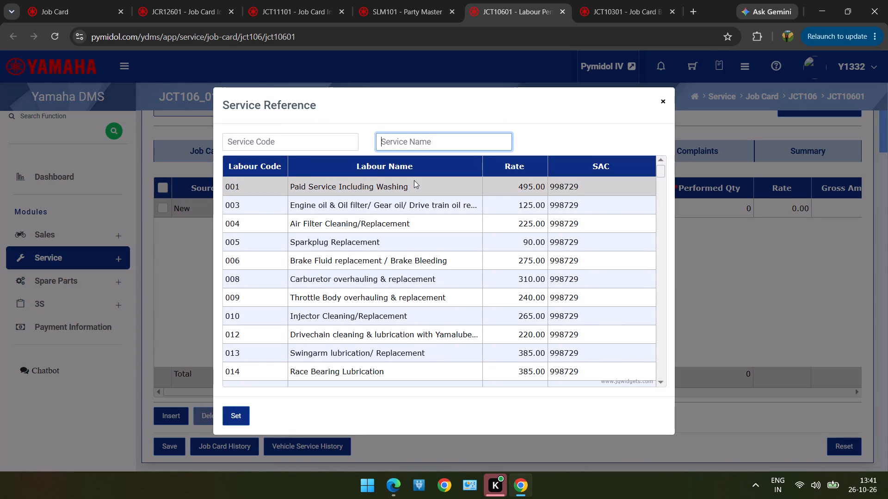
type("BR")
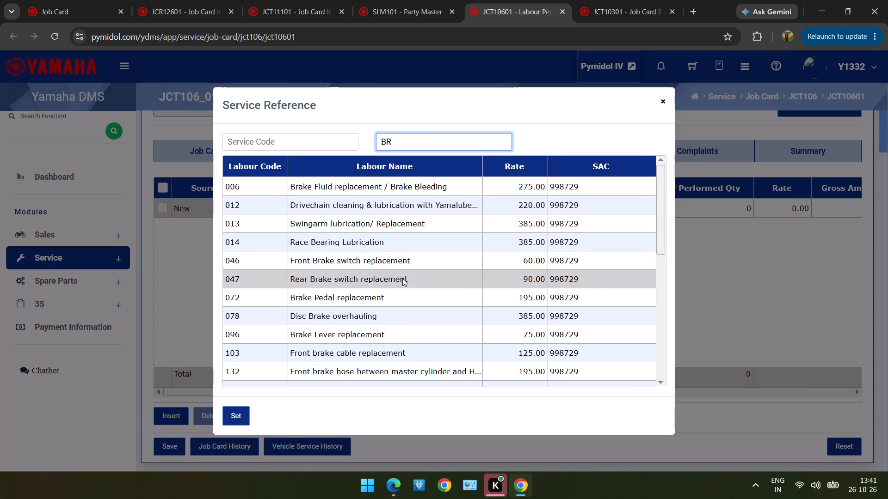
scroll(387, 326, "down", 1)
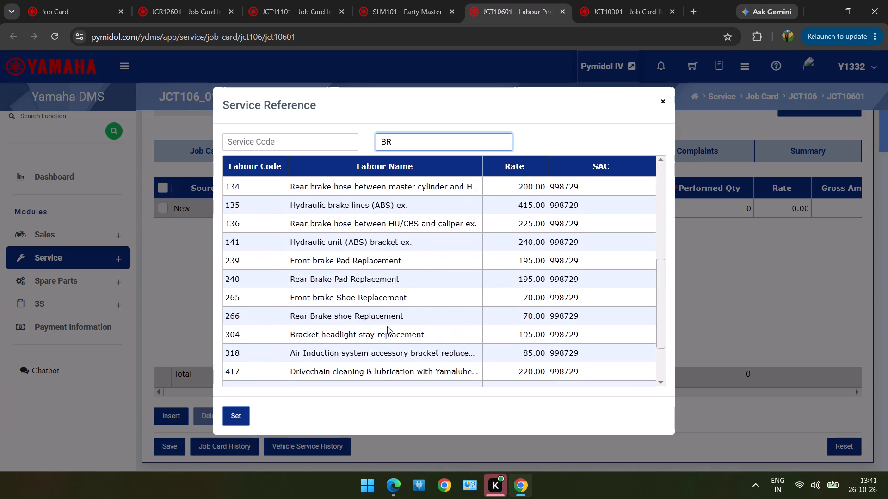
scroll(387, 326, "down", 2)
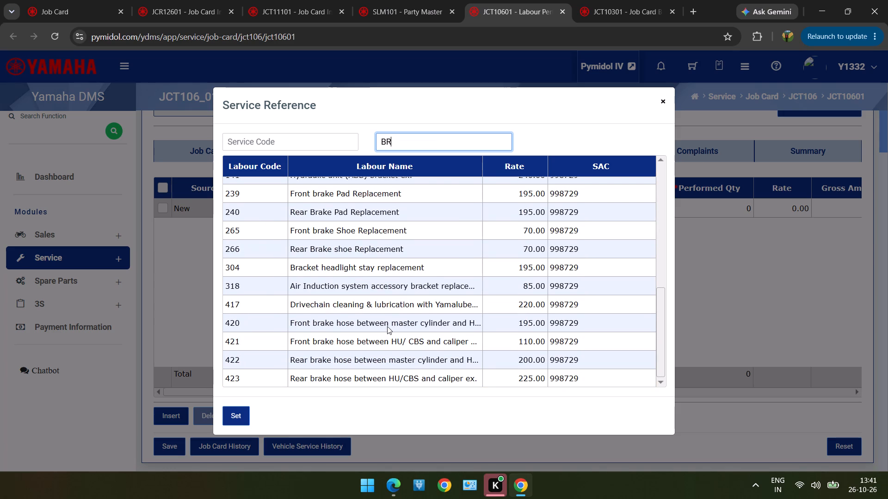
scroll(387, 326, "down", 3)
scroll(387, 326, "up", 1)
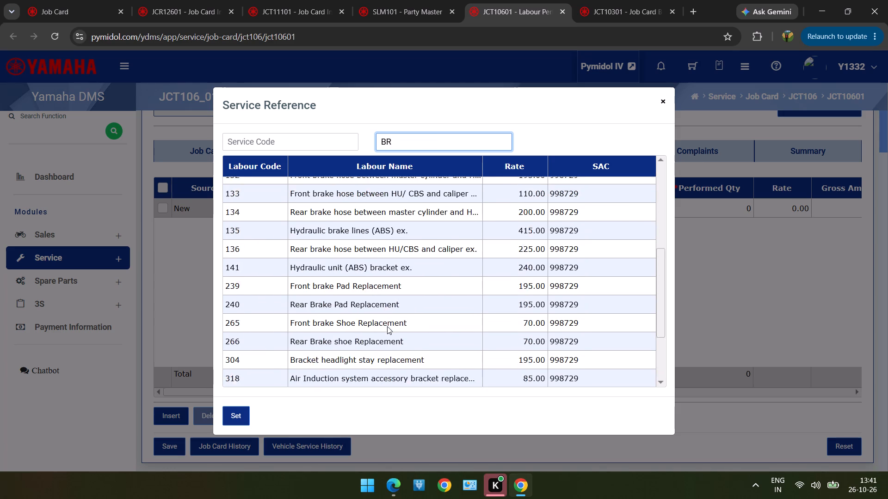
scroll(387, 326, "up", 3)
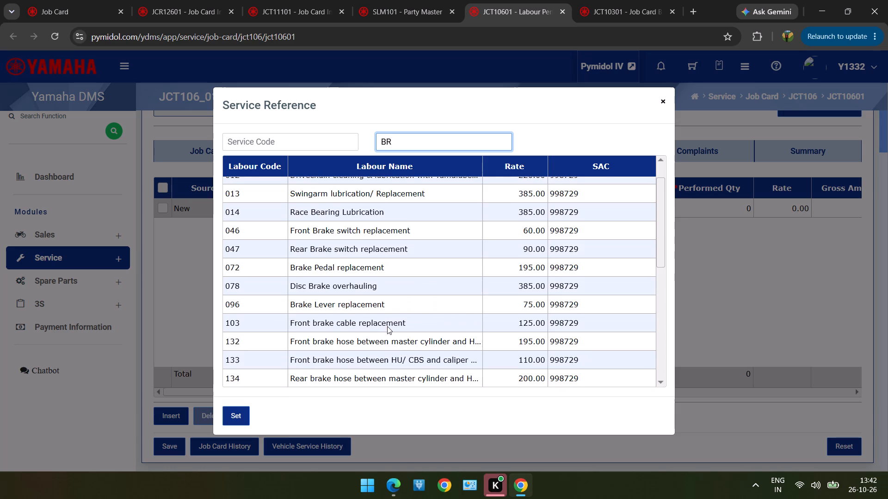
scroll(387, 326, "up", 1)
double_click(407, 238)
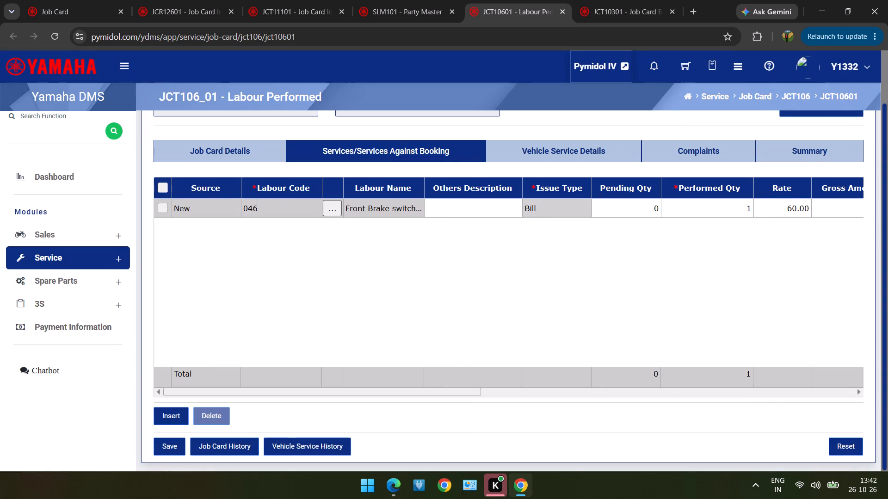
Set the issue type of the labour 046 line to FOC and select the line.
double_click(529, 209)
left_click(531, 218)
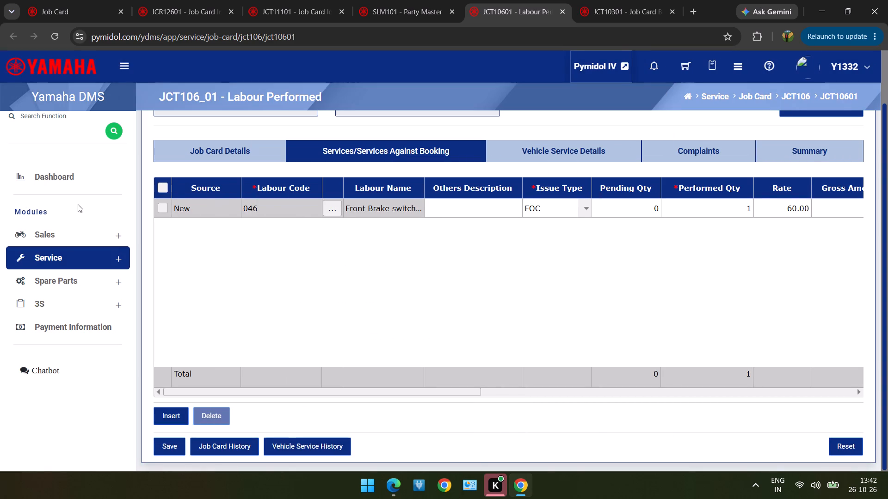
left_click(167, 183)
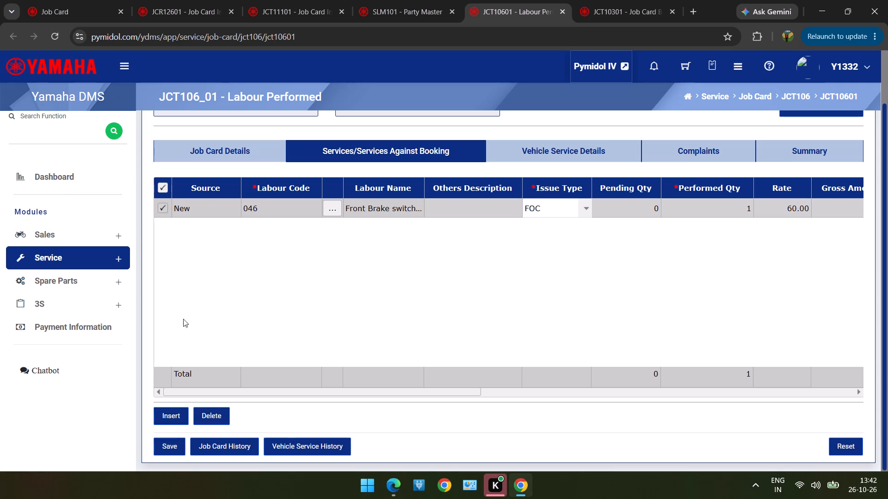
Set the service bay to BAY1 and save the labour performed record.
left_click(171, 445)
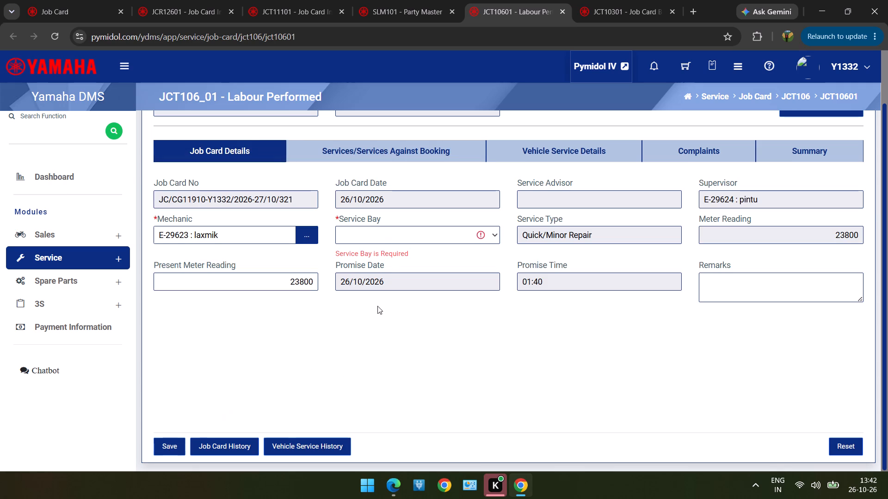
left_click(389, 237)
left_click(390, 252)
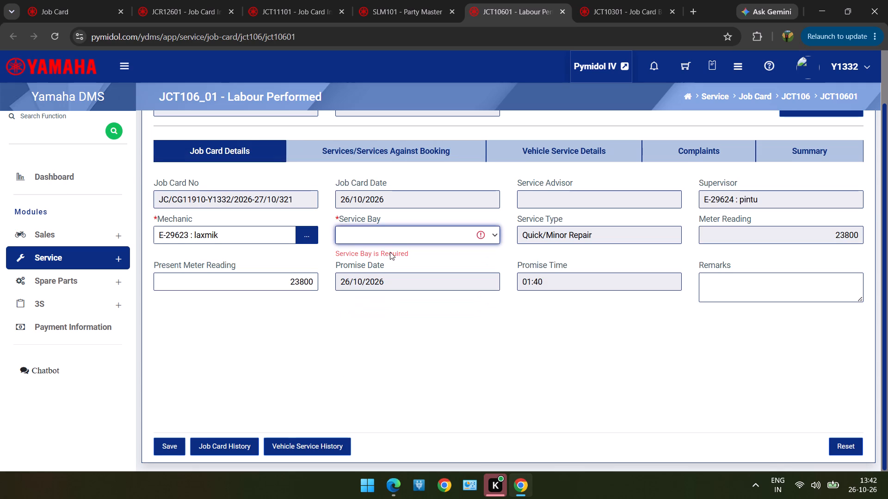
left_click(173, 451)
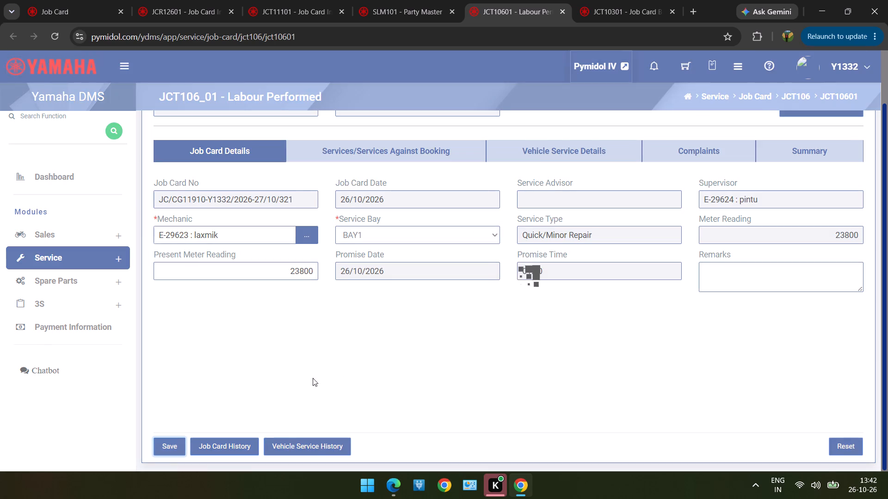
scroll(337, 382, "up", 5)
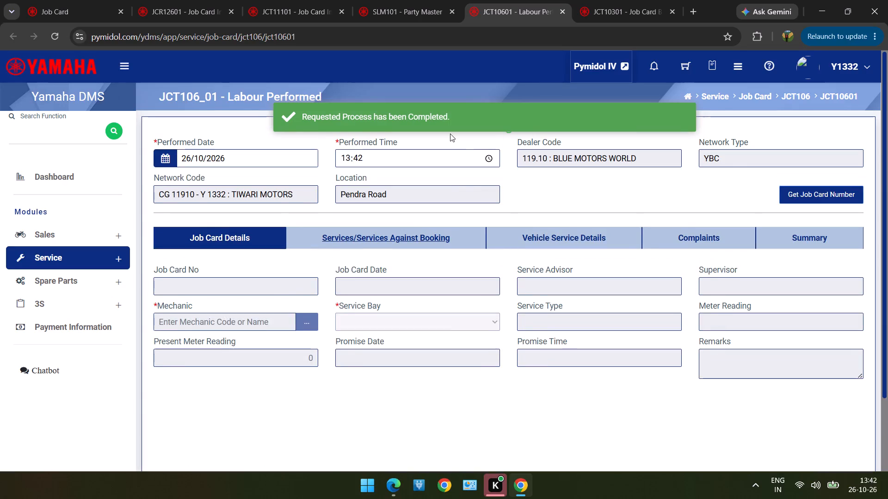
Create a new Party Master entry with the customer's name and mobile number, and choose its assessee type.
left_click(409, 13)
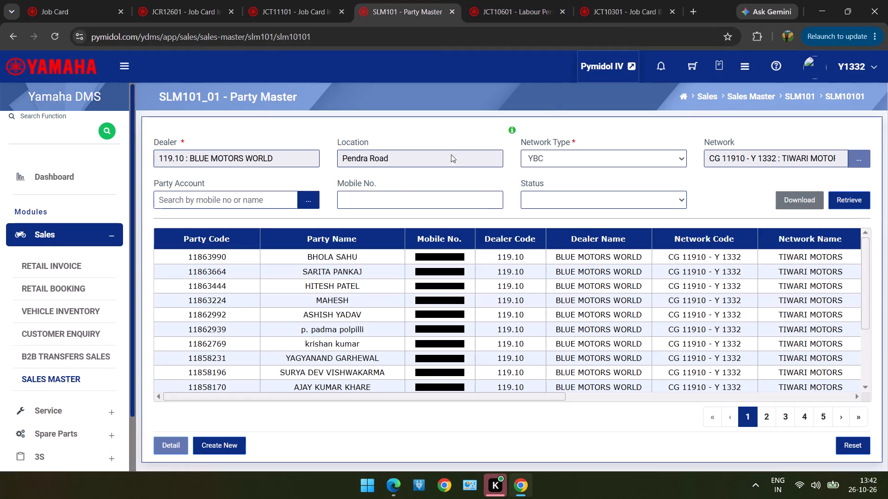
left_click(227, 444)
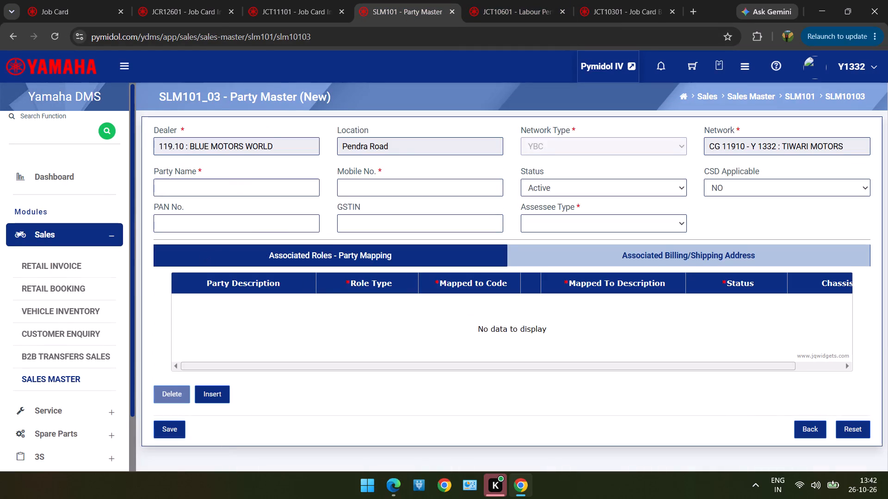
left_click(234, 185)
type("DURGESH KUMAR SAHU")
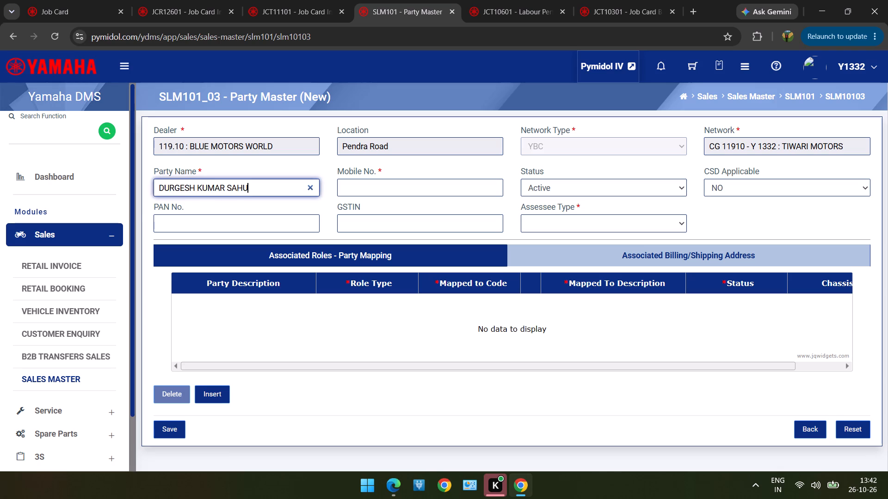
left_click(387, 193)
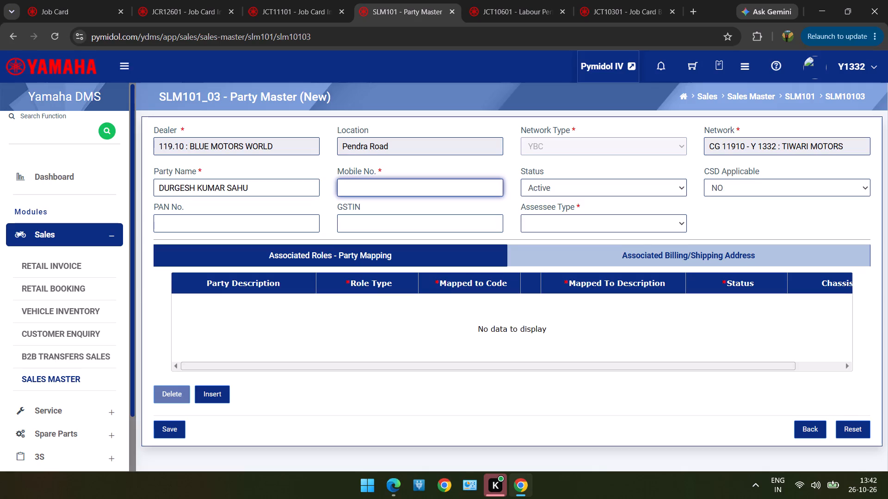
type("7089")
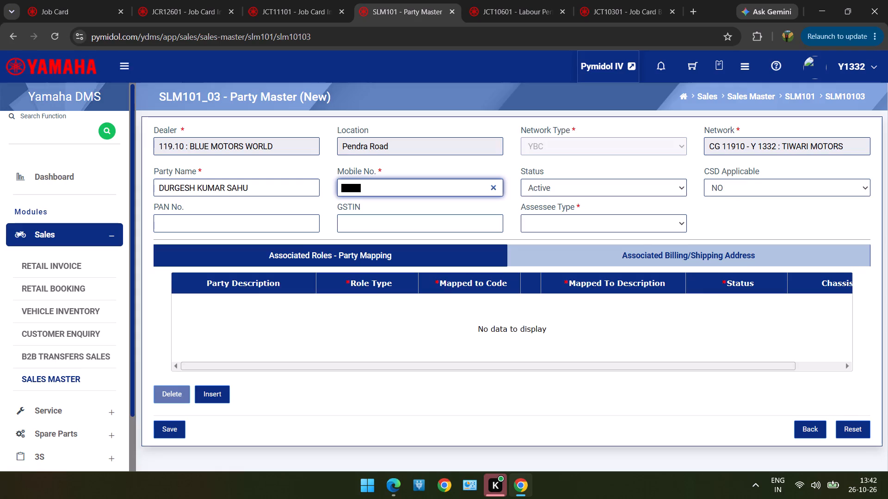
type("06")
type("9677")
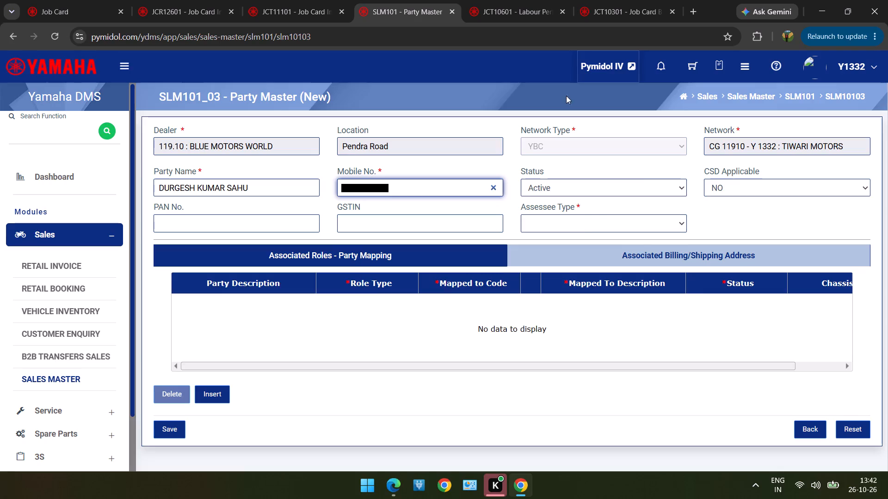
left_click(592, 227)
left_click(578, 275)
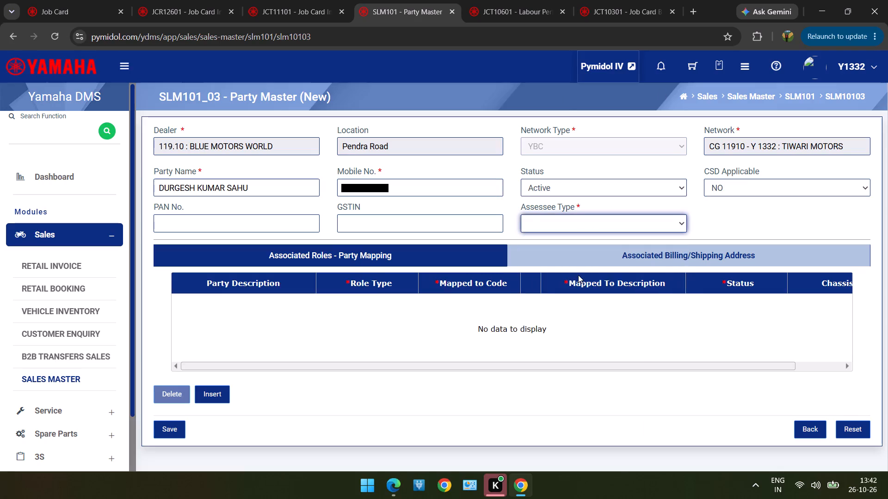
Copy the party's mobile number and insert a party mapping line with role type Vehicle Retail Customer.
double_click(444, 180)
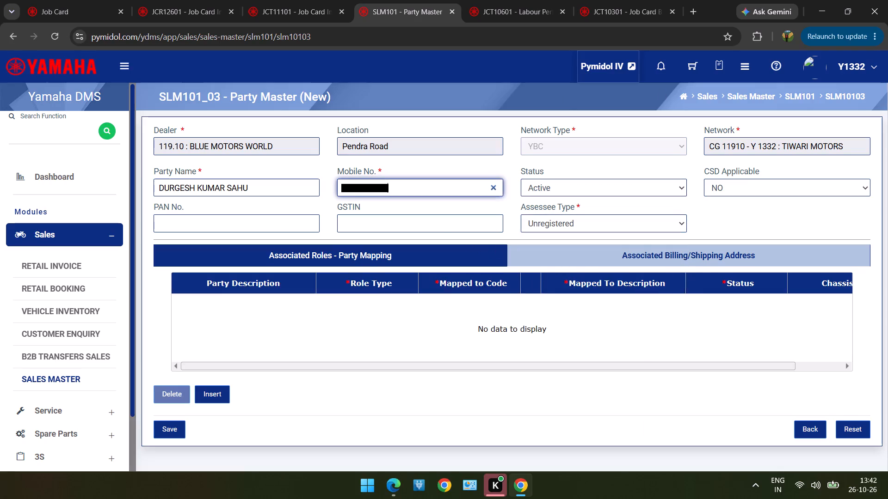
key("ctrl+c")
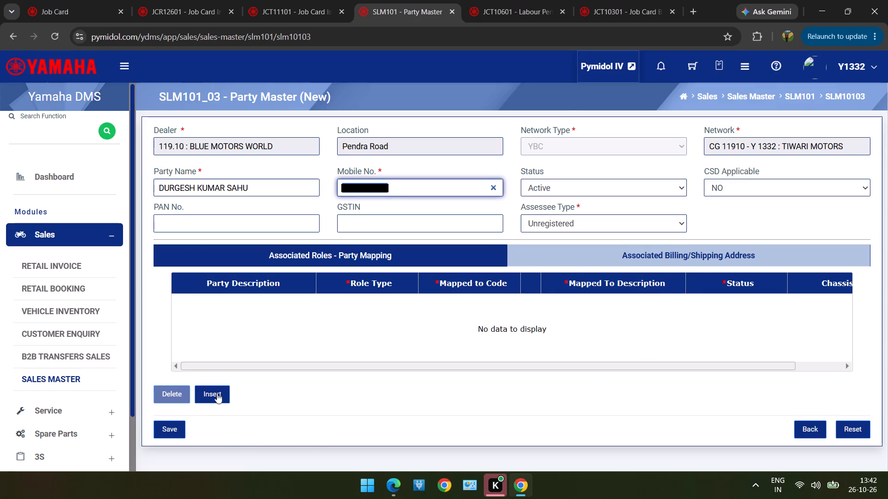
left_click(216, 391)
double_click(396, 310)
left_click_drag(396, 310, 396, 301)
double_click(396, 301)
left_click(392, 297)
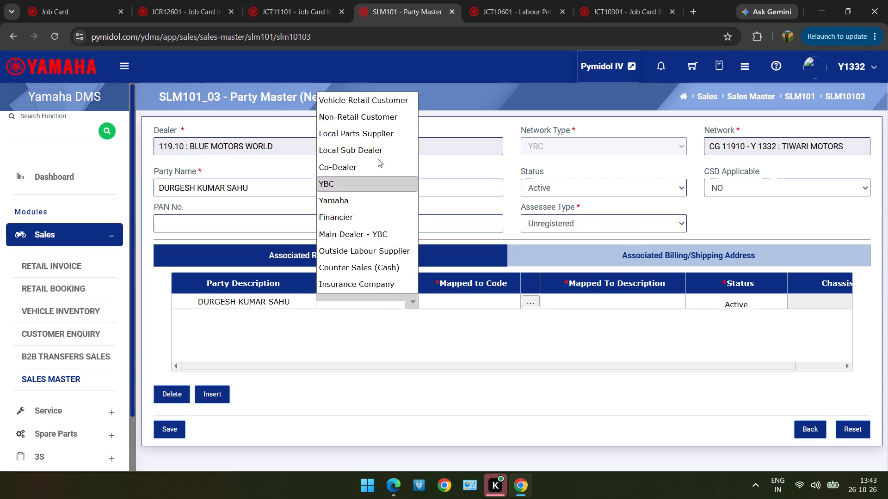
left_click_drag(371, 105, 522, 292)
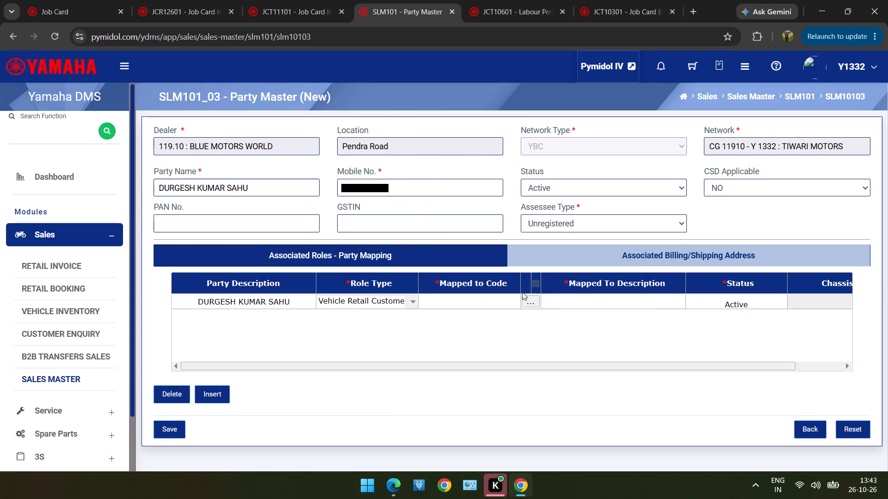
left_click_drag(522, 292, 524, 294)
left_click(524, 294)
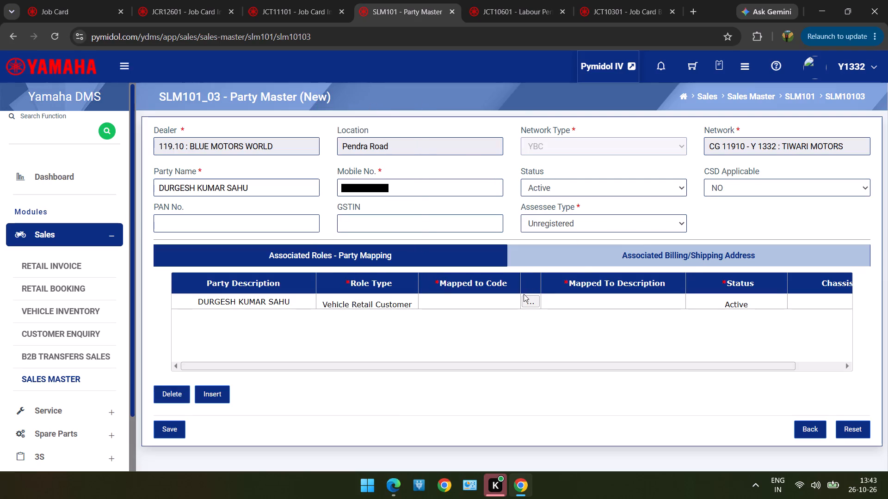
Map the line to the retail customer record found by searching with the copied mobile number.
left_click(528, 301)
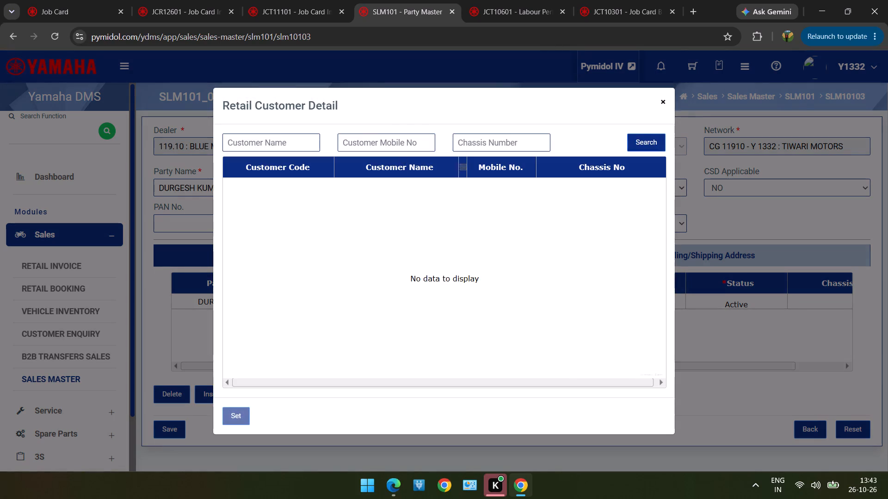
left_click(402, 147)
key("ctrl+v")
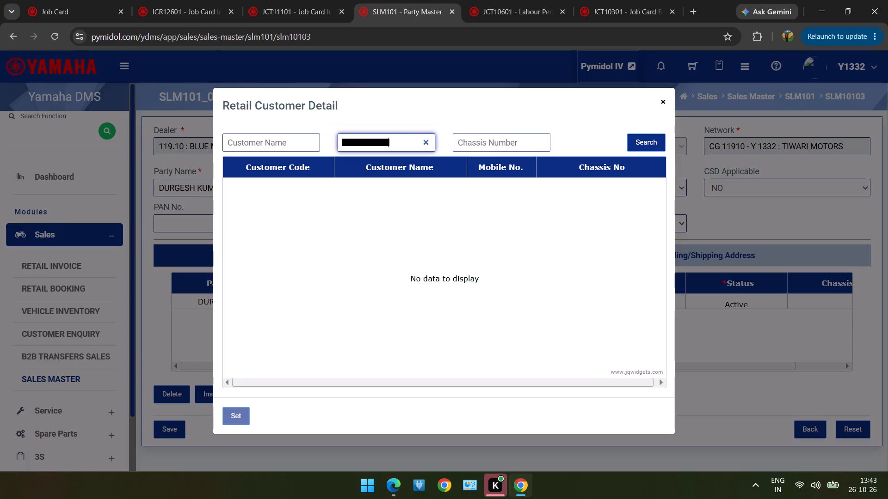
left_click(640, 139)
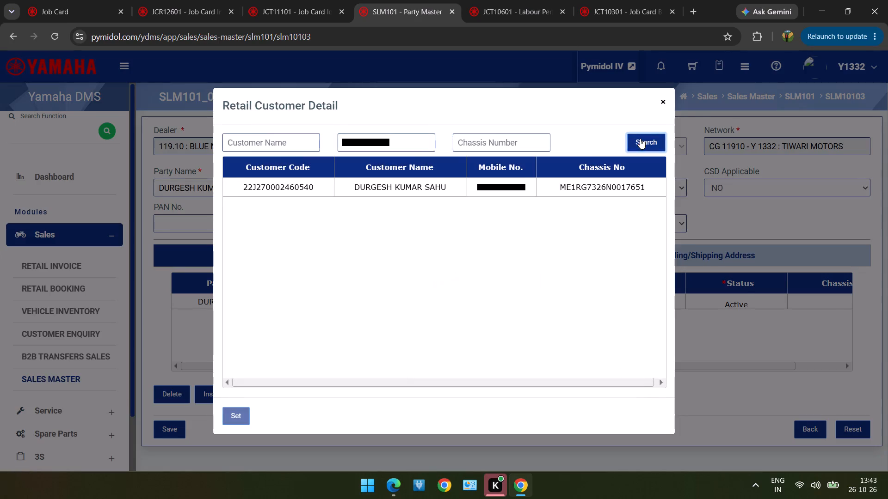
double_click(544, 188)
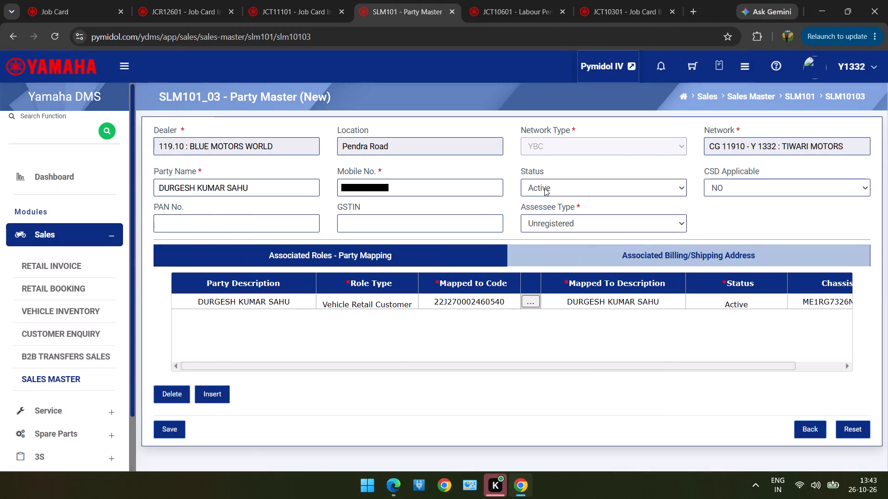
Save the new Party Master entry and acknowledge its creation.
double_click(162, 427)
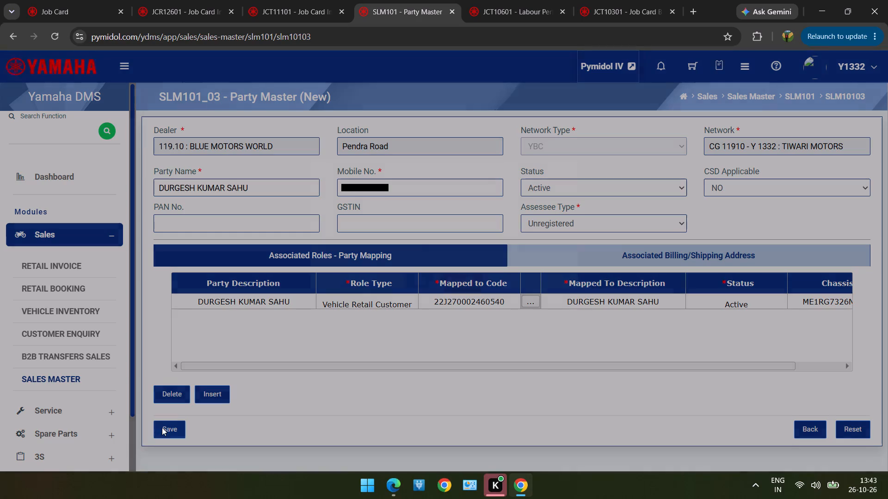
left_click(176, 437)
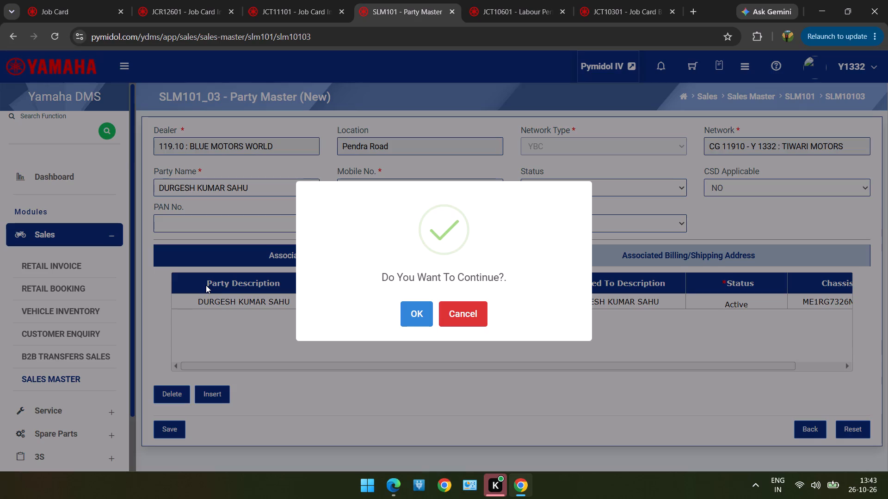
left_click(417, 315)
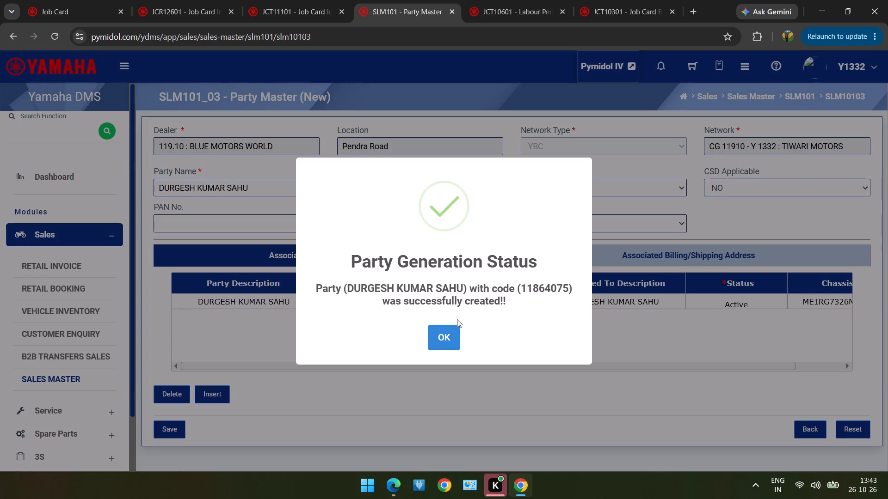
left_click(441, 333)
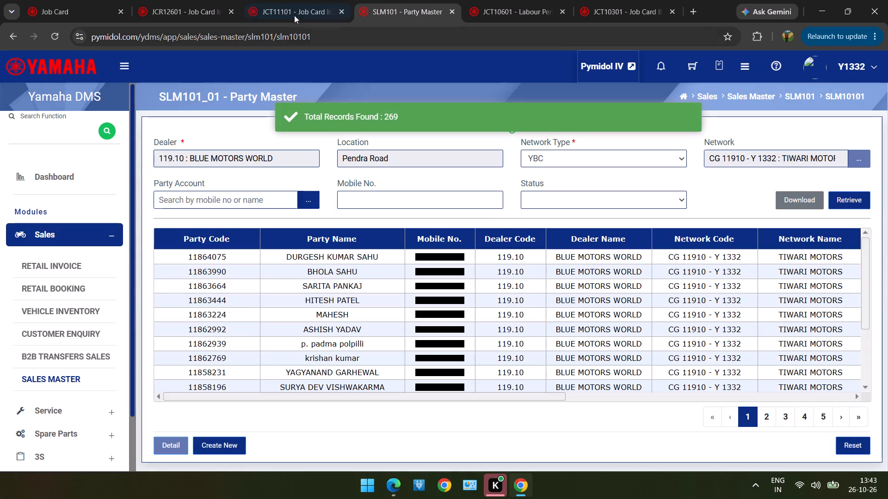
left_click(293, 12)
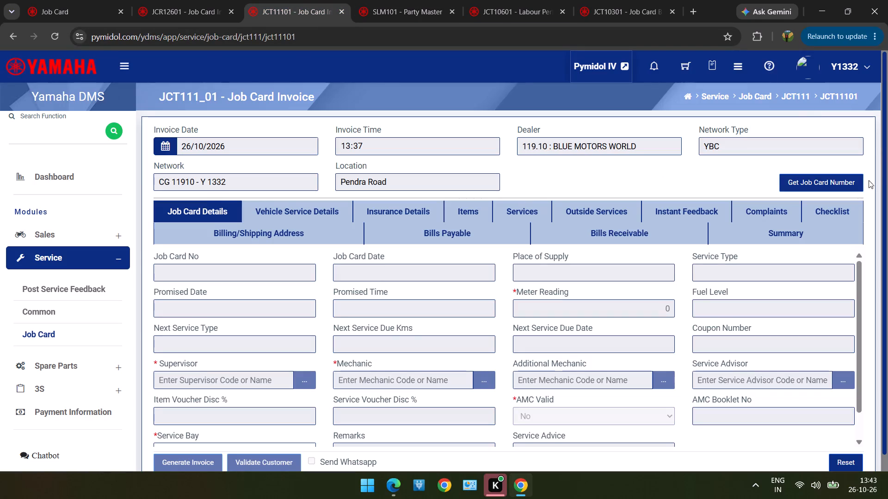
left_click(853, 171)
left_click(850, 180)
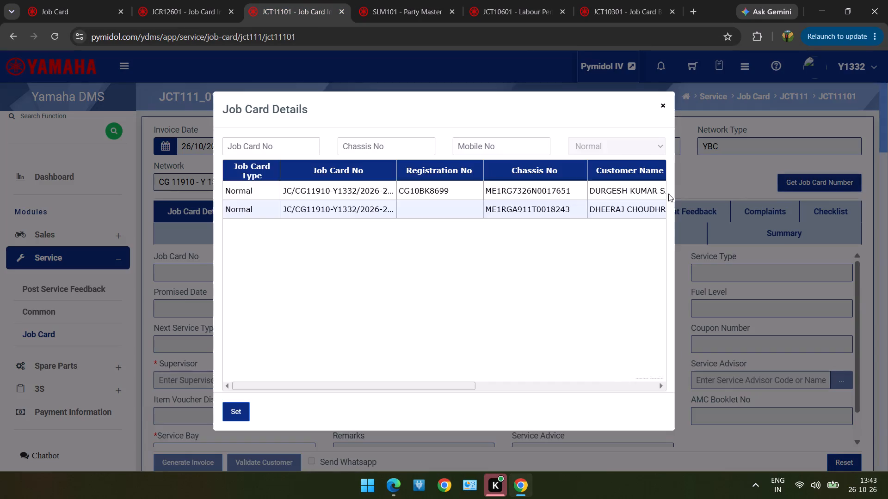
double_click(624, 189)
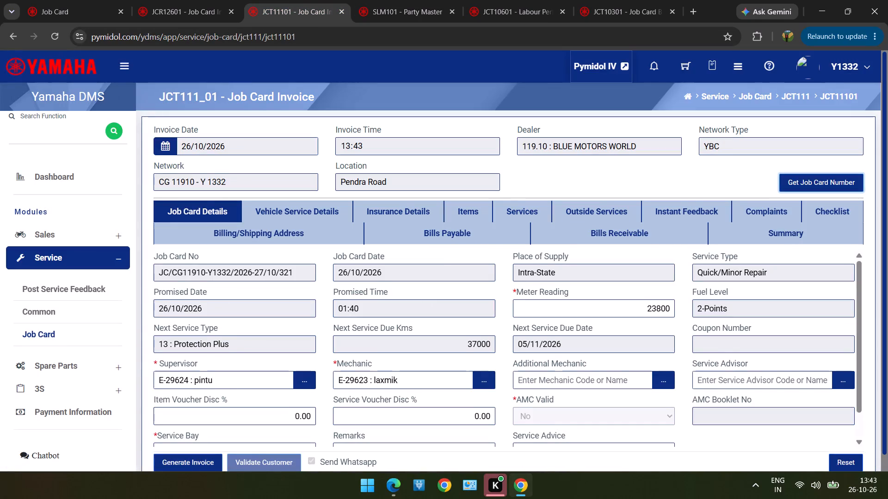
scroll(589, 304, "down", 2)
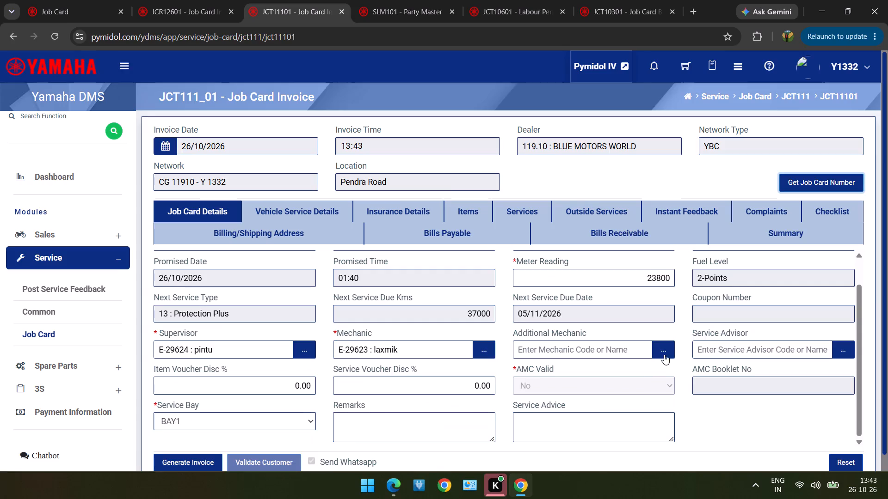
left_click(664, 349)
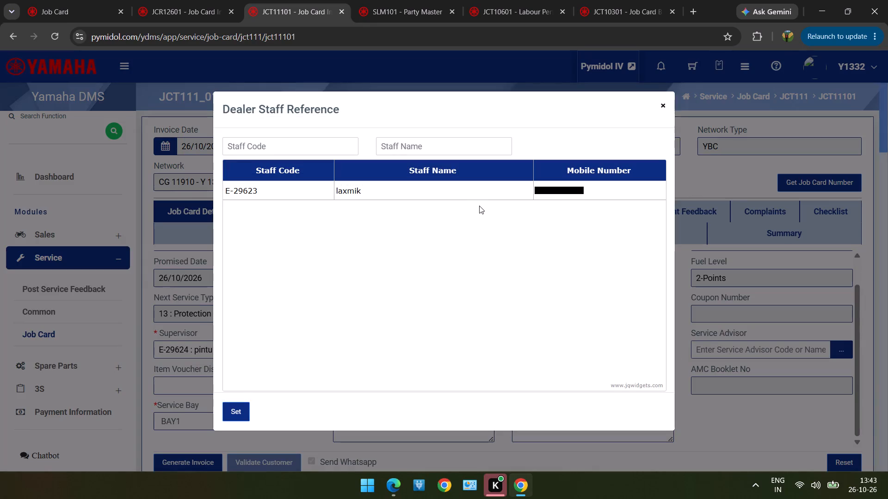
double_click(479, 195)
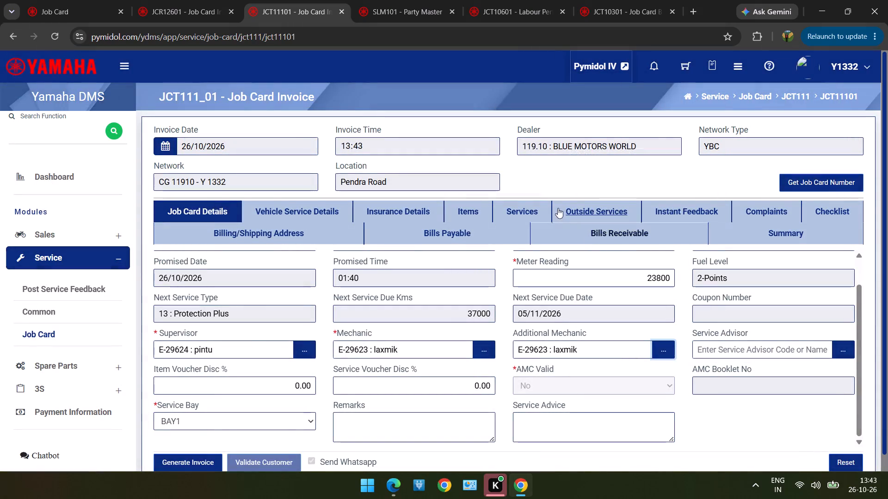
Answer Yes for delivery on time and replaced parts handover, Ok for the other four instant feedback questions, and choose an overall rating.
left_click(685, 211)
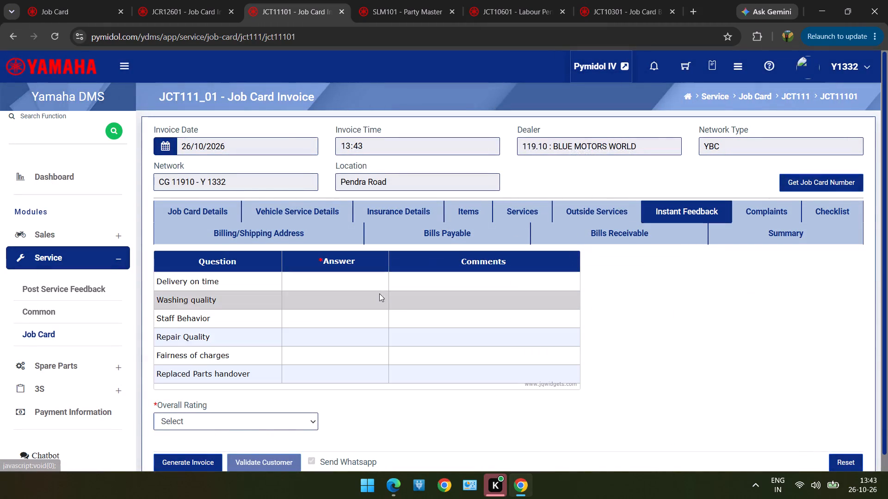
double_click(373, 282)
left_click(370, 303)
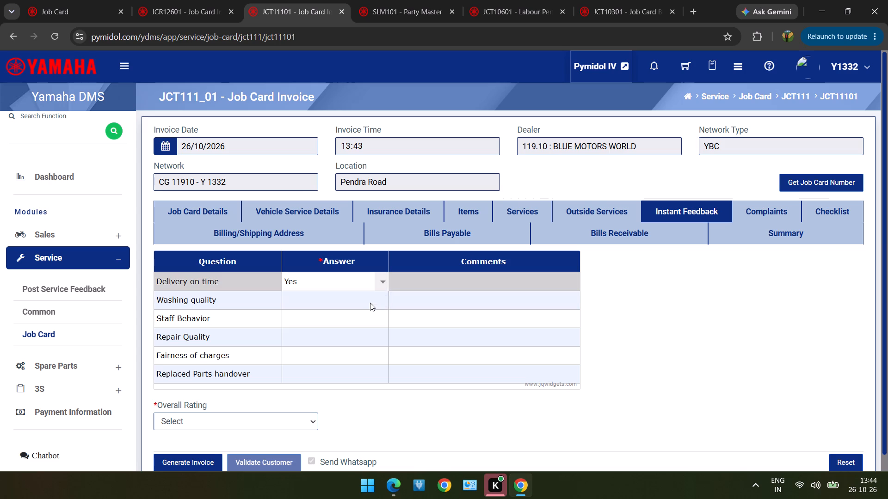
double_click(370, 303)
double_click(364, 316)
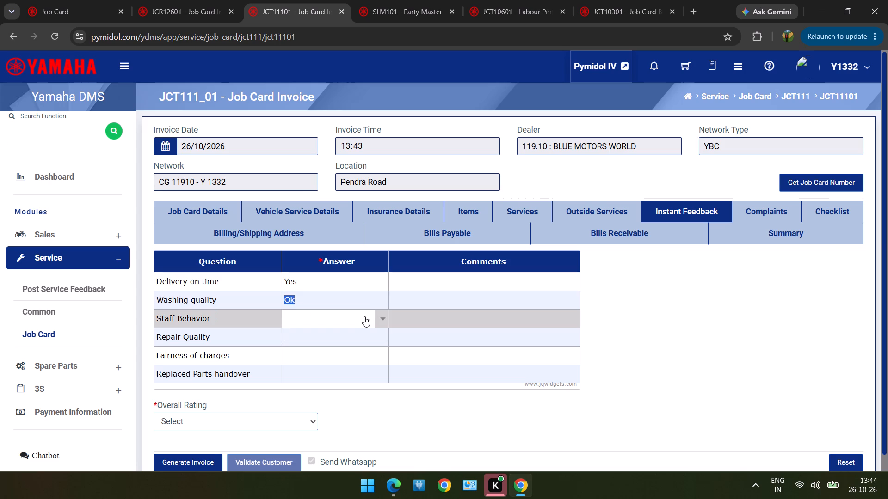
double_click(360, 326)
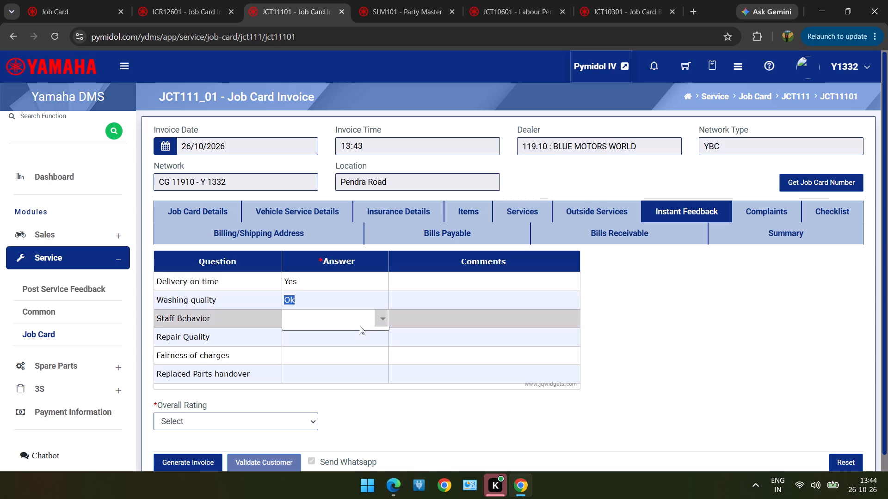
left_click(360, 326)
left_click(359, 327)
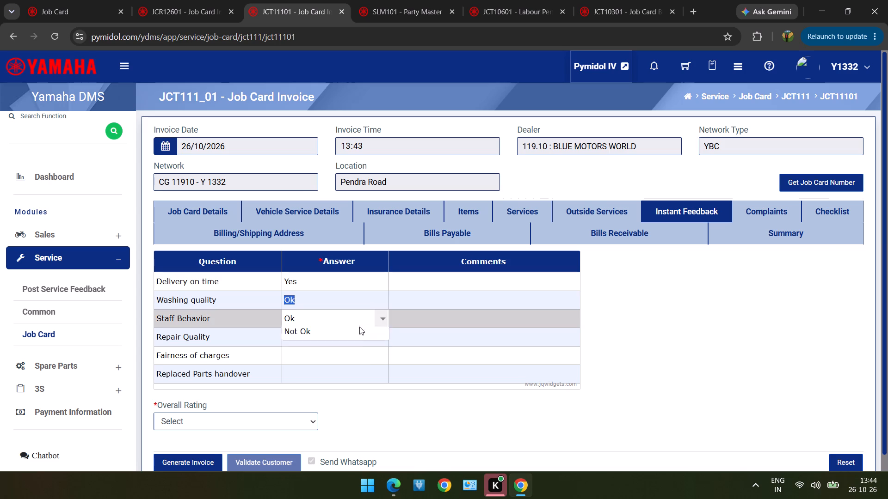
double_click(356, 344)
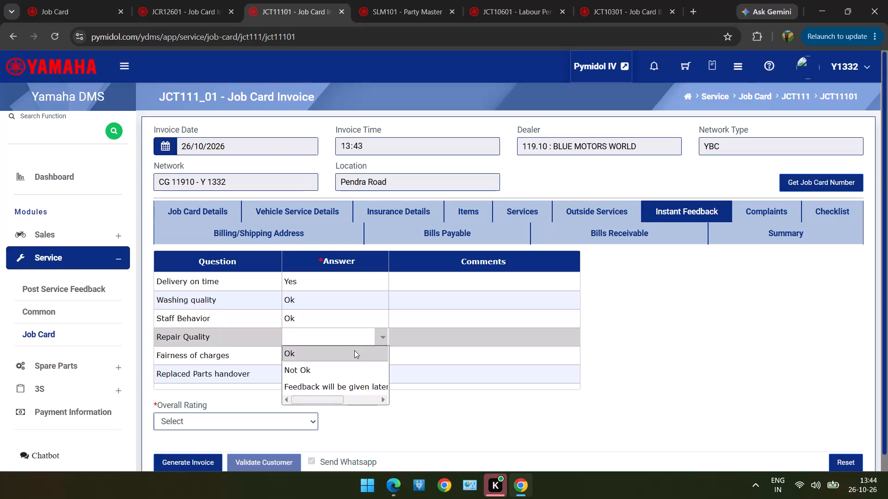
left_click(354, 350)
double_click(352, 362)
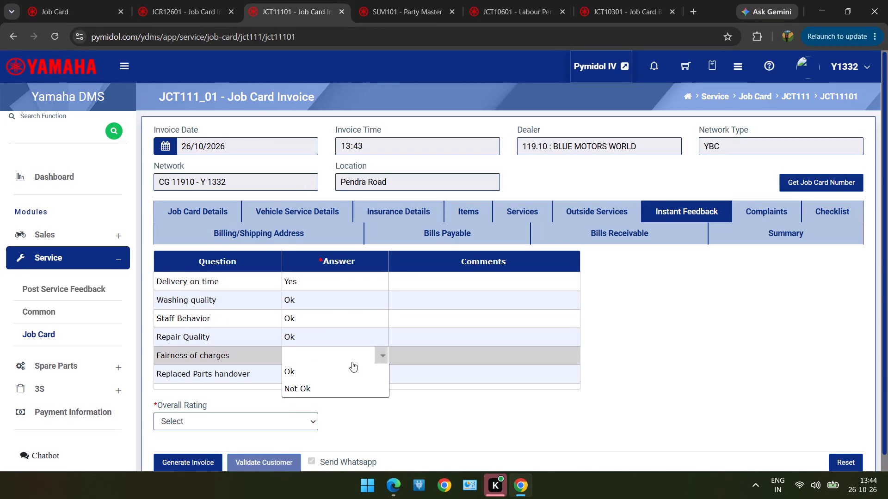
left_click(346, 370)
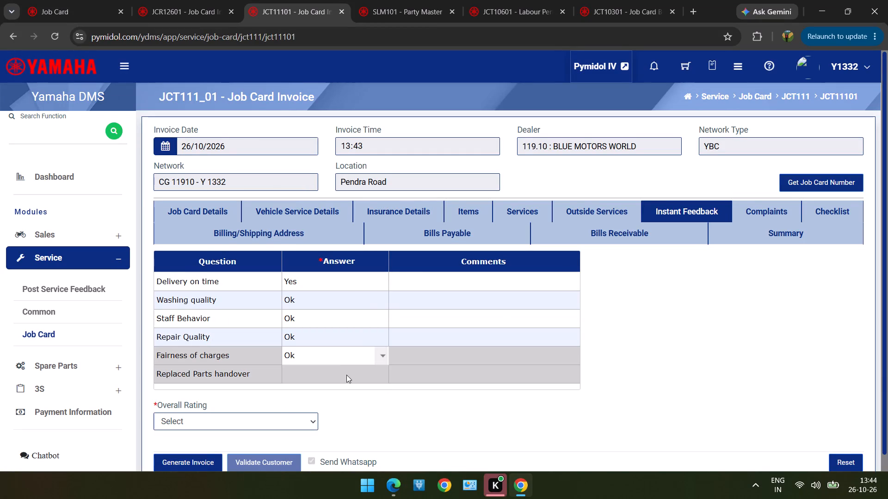
double_click(346, 375)
left_click(340, 384)
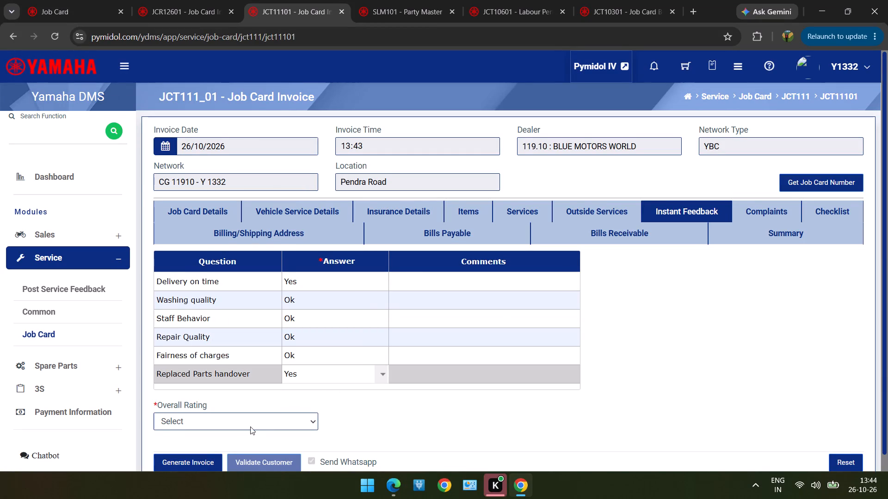
double_click(250, 426)
left_click(236, 406)
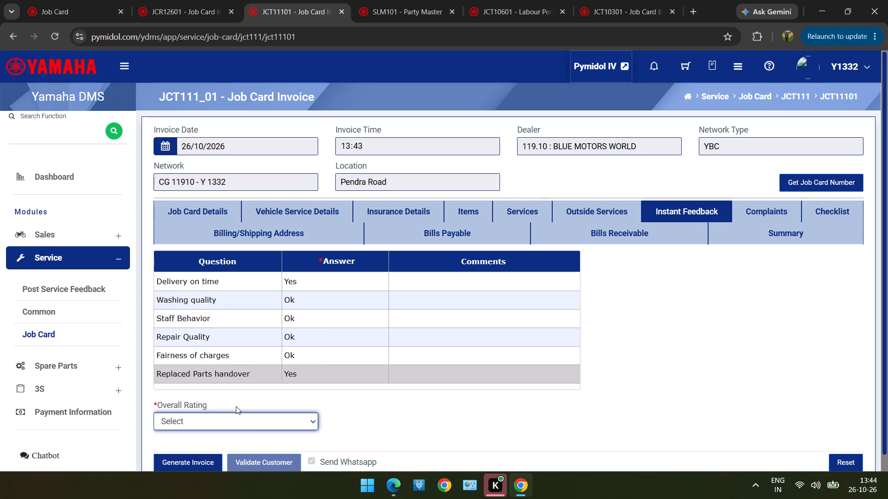
Set Resolved to Yes for complaint Comp16, BR NOISE CHECK.
left_click(744, 210)
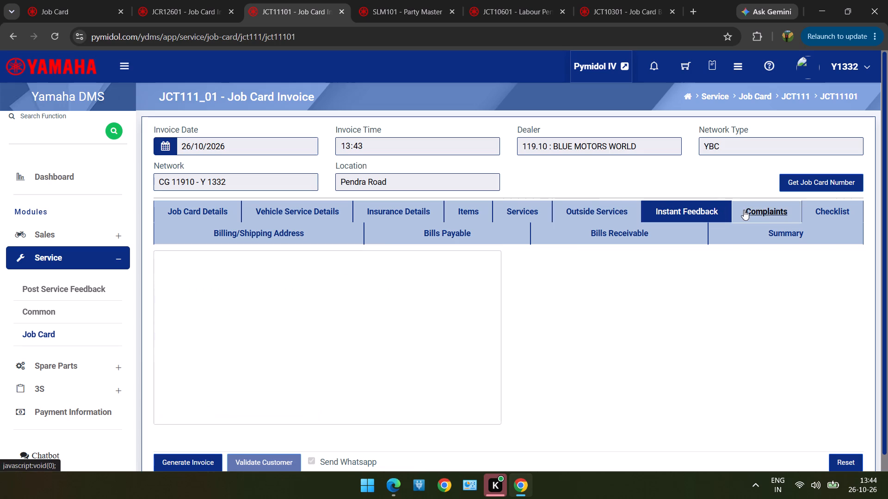
double_click(621, 280)
left_click(618, 289)
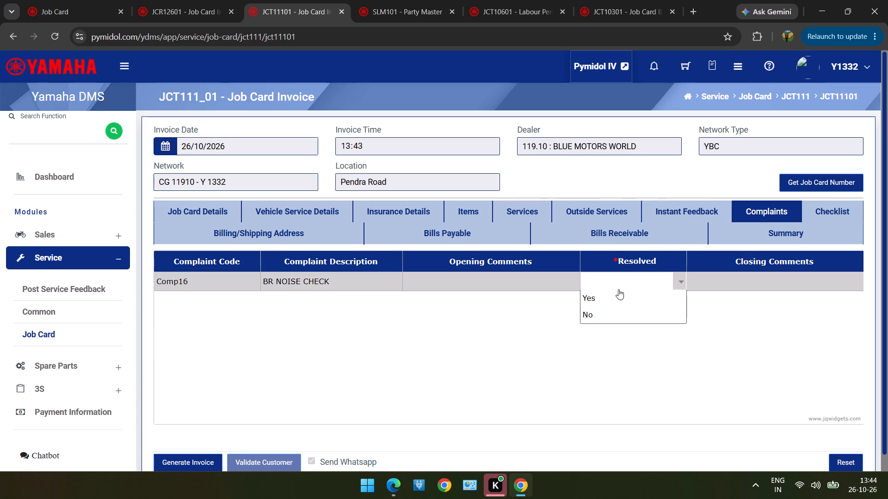
left_click(618, 289)
left_click(617, 291)
Set the division code in the invoice summary to 2355, SERVICE.
left_click(784, 232)
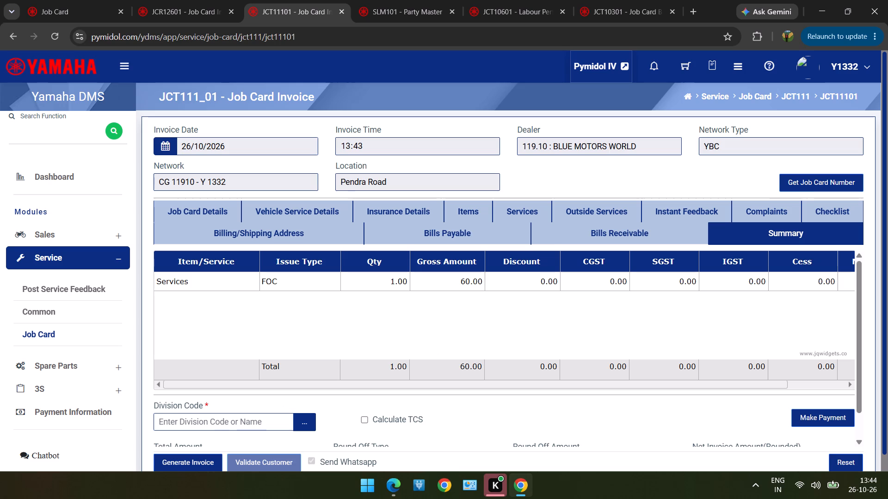
left_click(309, 423)
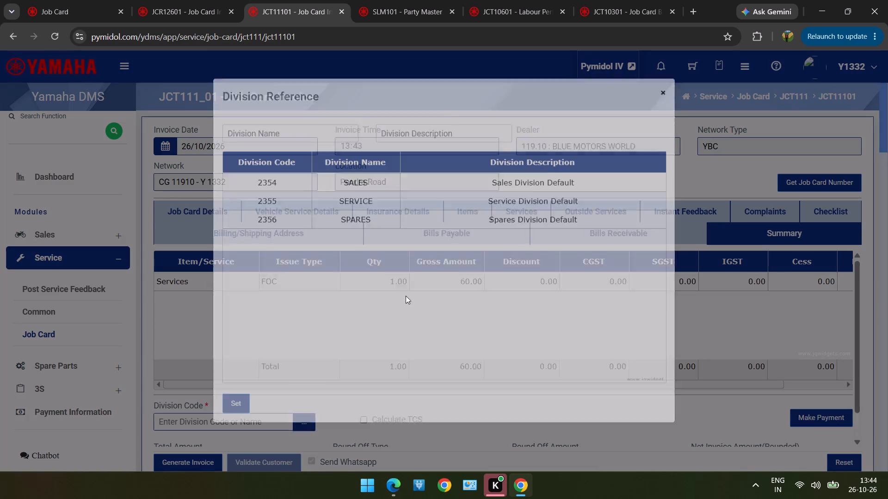
double_click(414, 214)
scroll(414, 214, "down", 1)
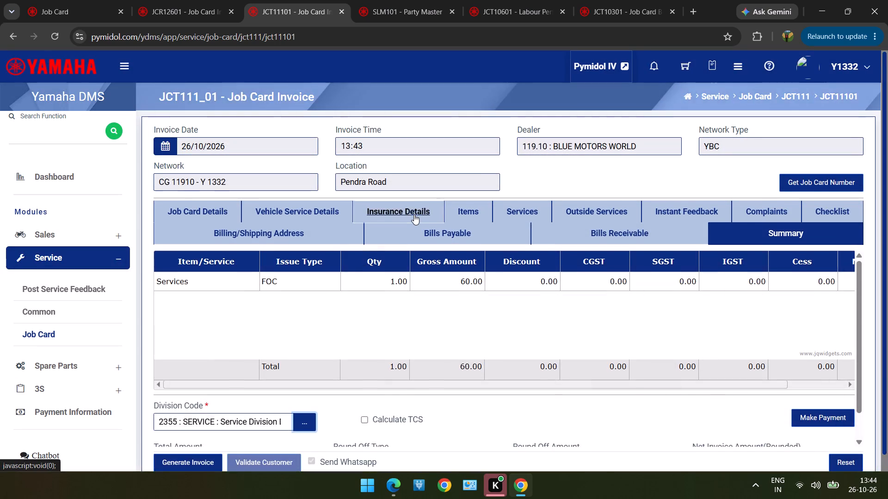
Generate the job card invoice, confirm it, and return from the invoice print page.
scroll(414, 214, "down", 1)
scroll(517, 423, "down", 1)
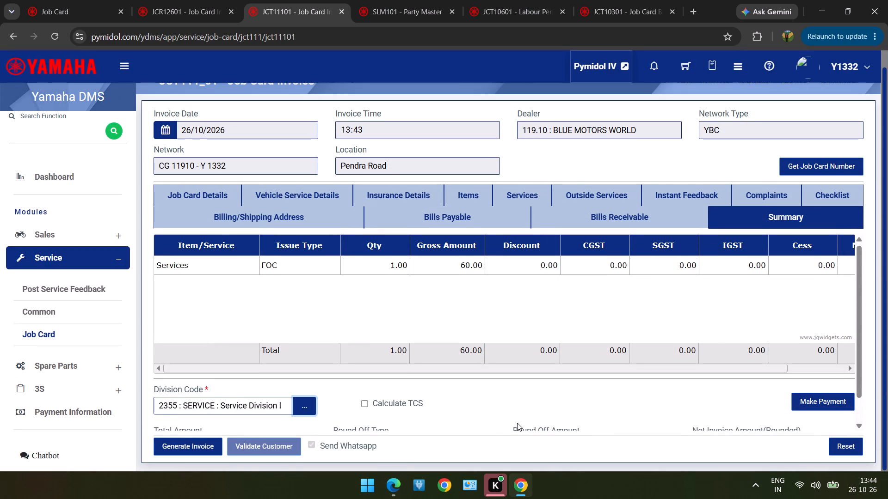
scroll(517, 423, "down", 1)
left_click(197, 444)
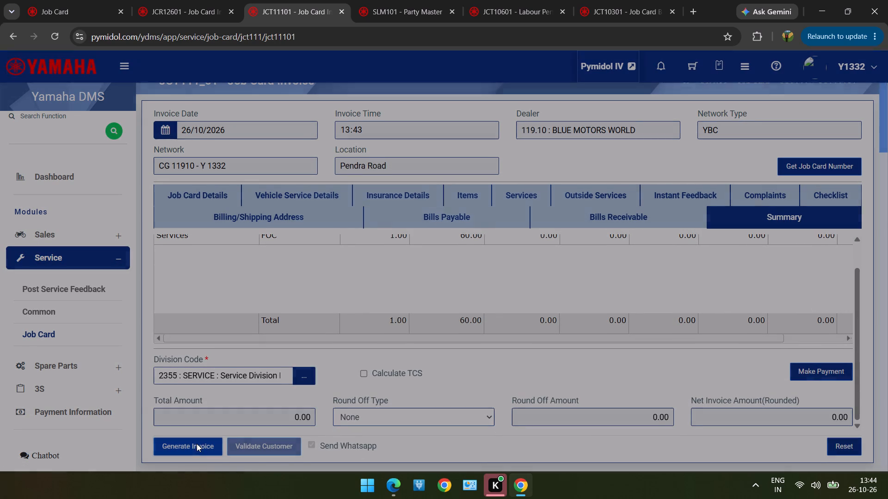
left_click(394, 336)
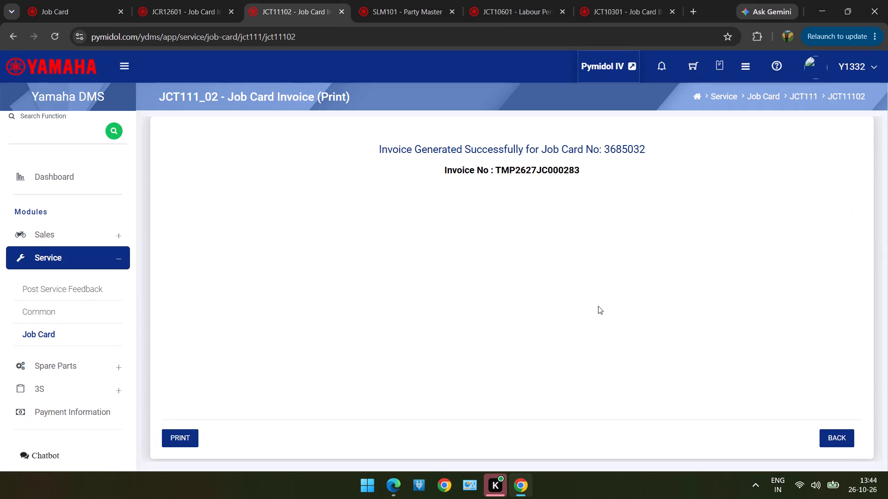
left_click(833, 436)
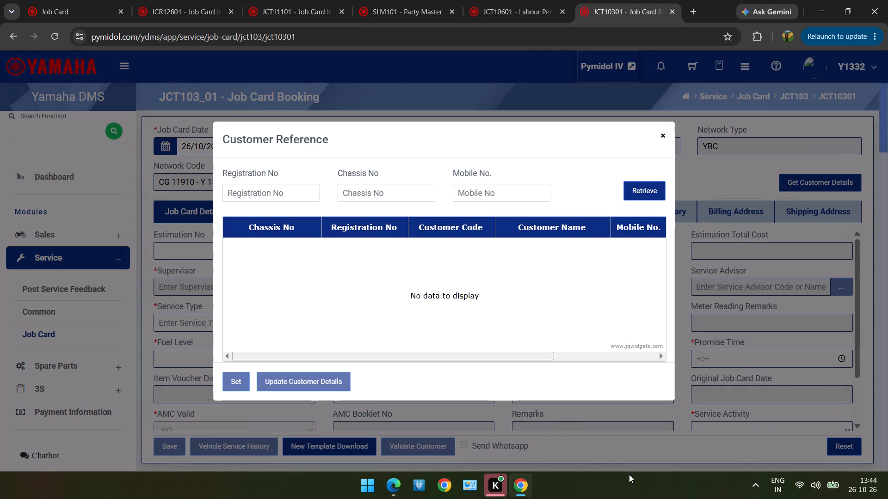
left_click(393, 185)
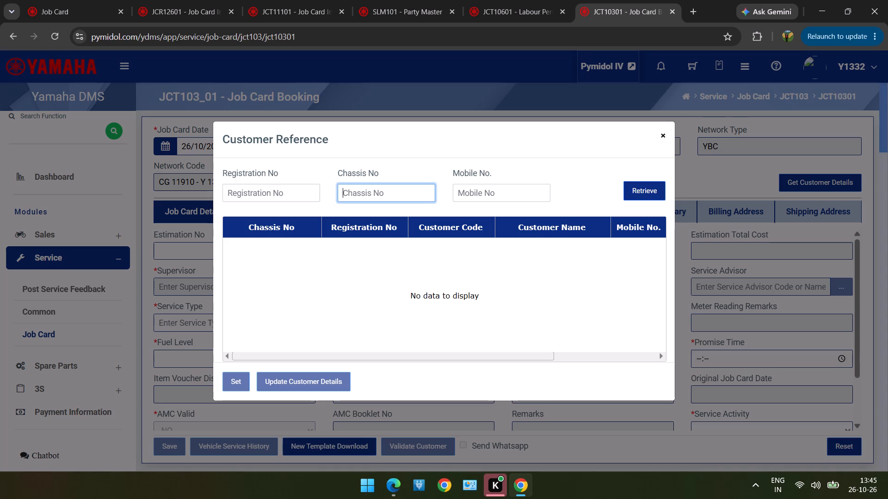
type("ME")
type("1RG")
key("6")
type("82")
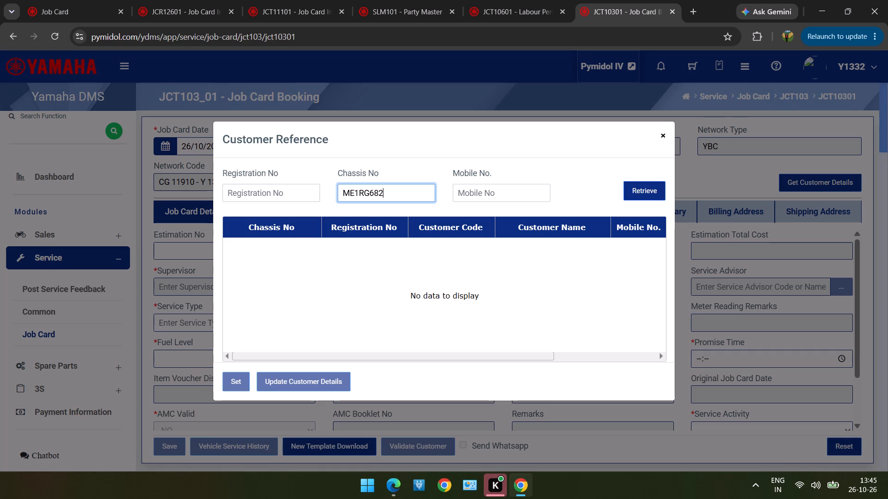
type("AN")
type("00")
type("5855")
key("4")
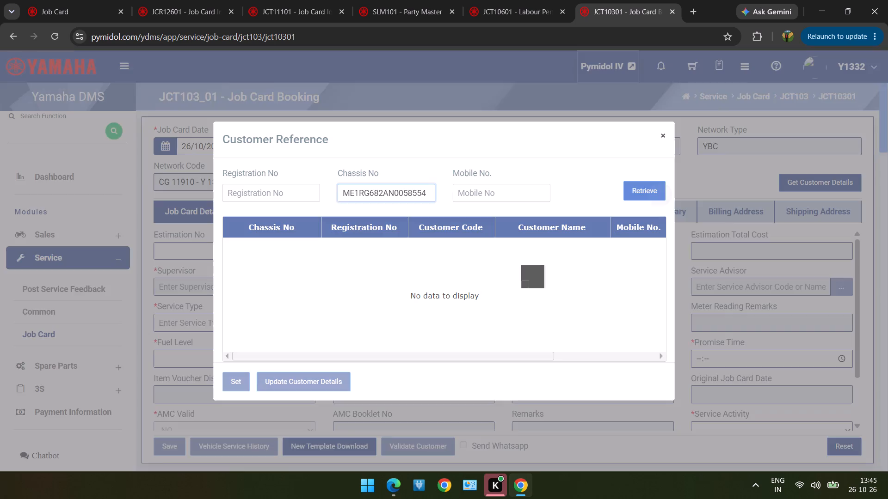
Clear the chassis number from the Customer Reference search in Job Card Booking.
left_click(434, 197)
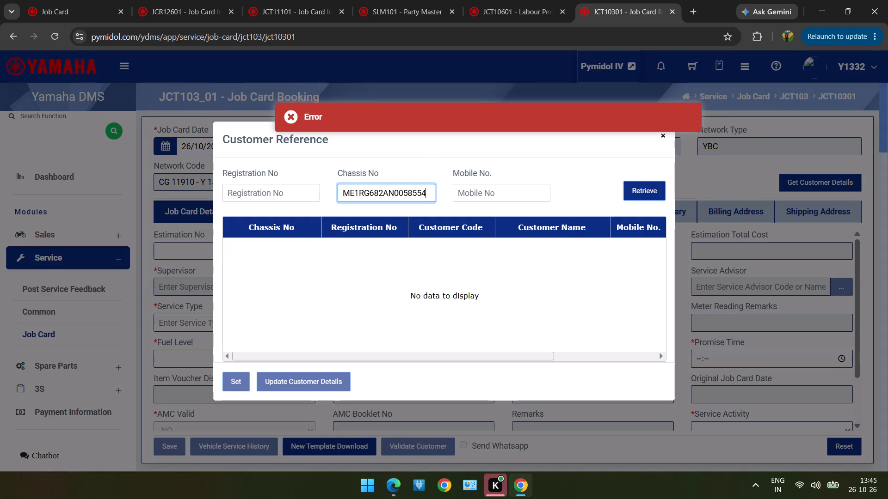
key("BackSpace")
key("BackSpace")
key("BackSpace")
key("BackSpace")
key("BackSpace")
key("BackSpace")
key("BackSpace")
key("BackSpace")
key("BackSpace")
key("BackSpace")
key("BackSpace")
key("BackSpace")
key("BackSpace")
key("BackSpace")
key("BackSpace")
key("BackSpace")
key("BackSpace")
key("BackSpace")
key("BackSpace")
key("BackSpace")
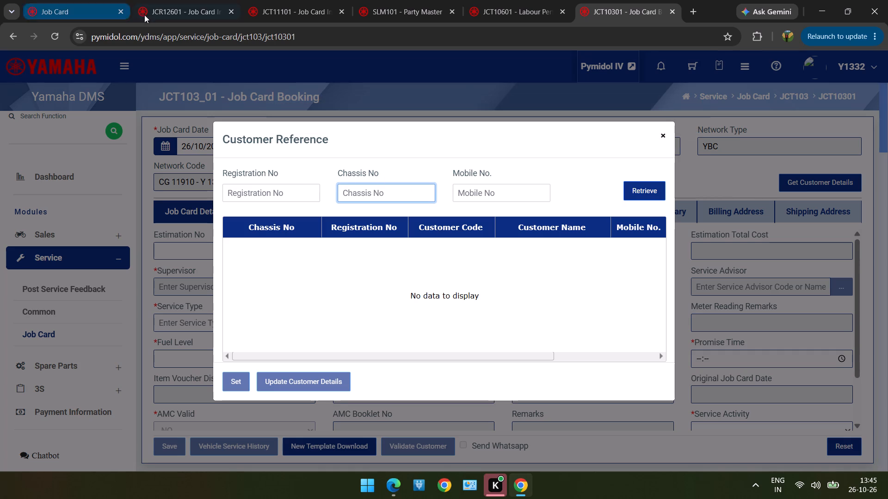
Try to retrieve the Job Card Invoice Report again with its existing filters.
left_click(156, 0)
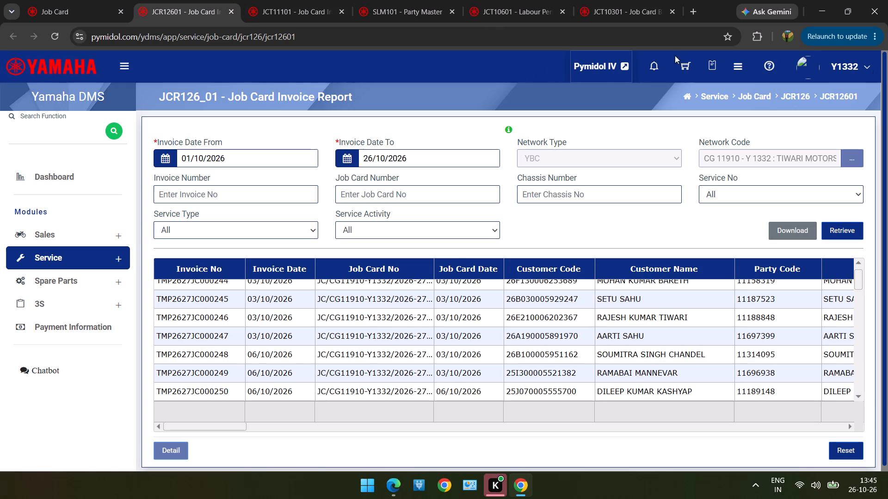
left_click(846, 222)
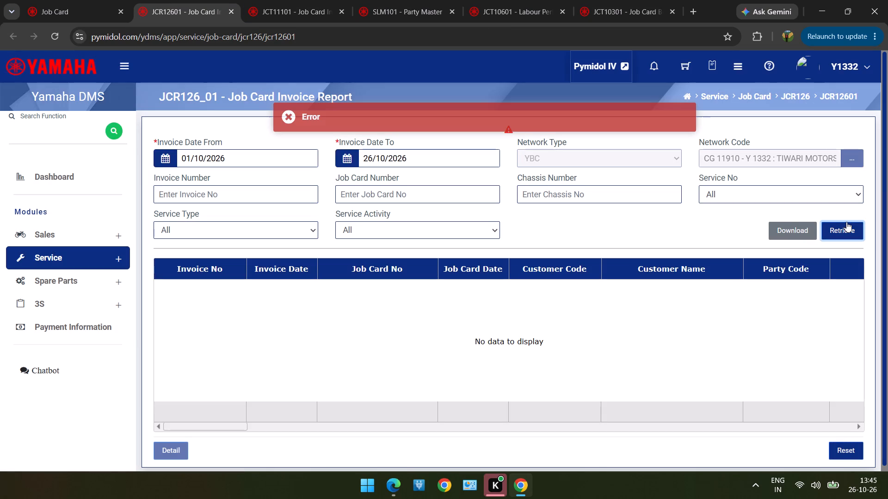
double_click(501, 285)
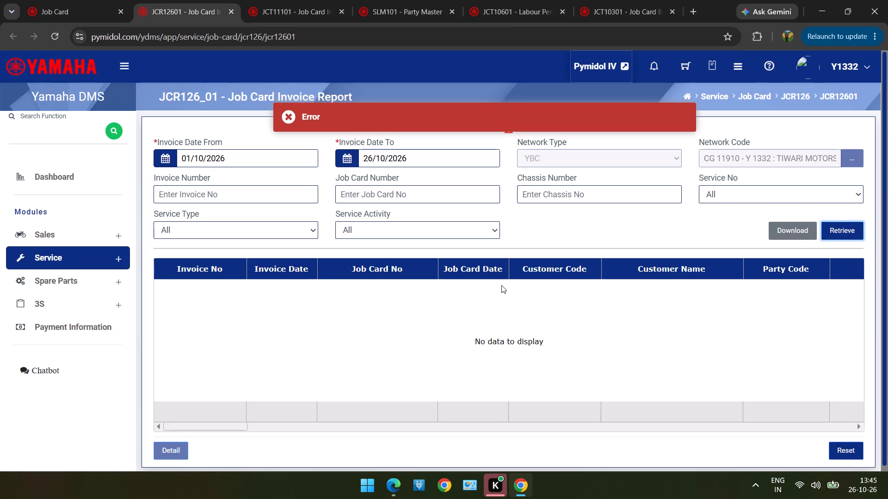
left_click(501, 285)
left_click_drag(501, 285, 501, 290)
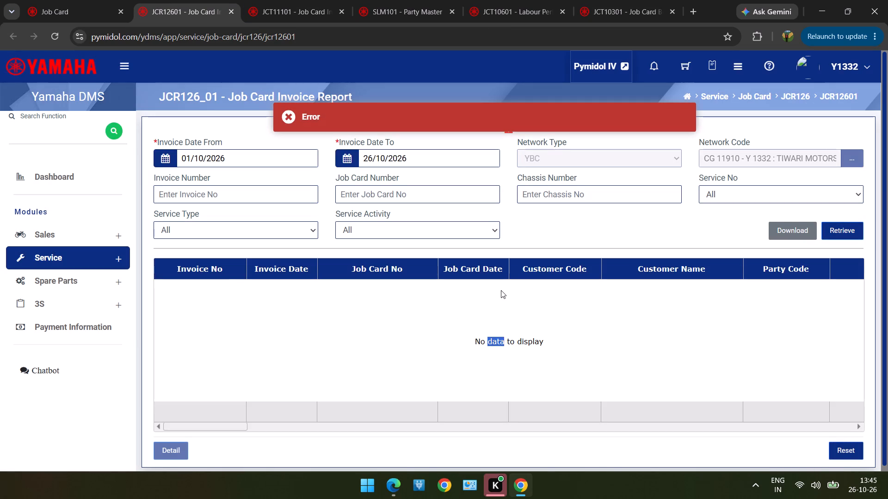
Reload the Job Card Invoice Report page.
left_click(505, 237)
right_click(505, 237)
left_click(505, 237)
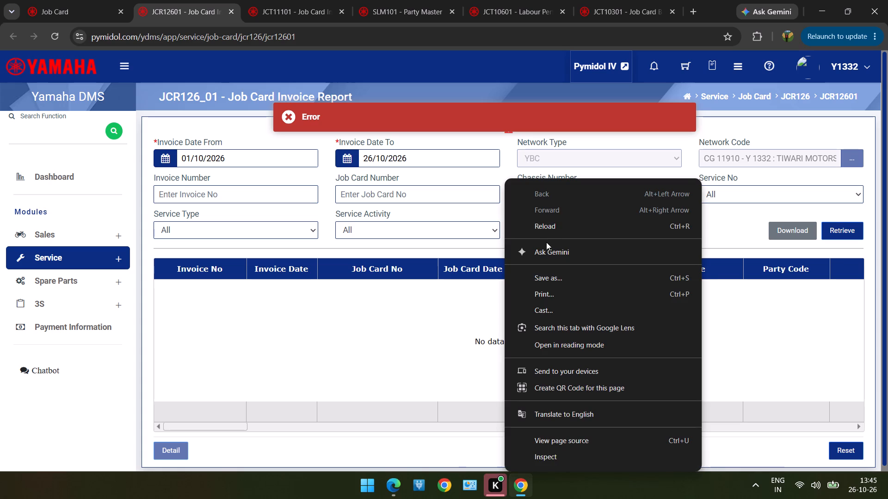
left_click(541, 232)
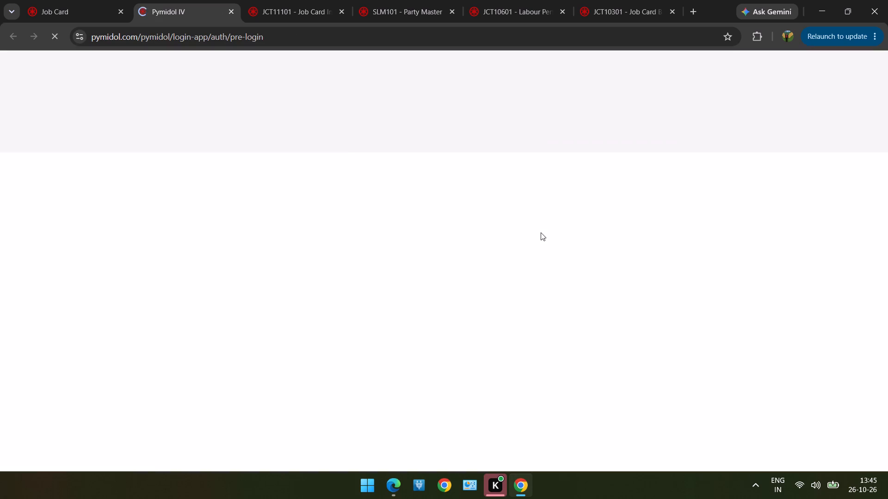